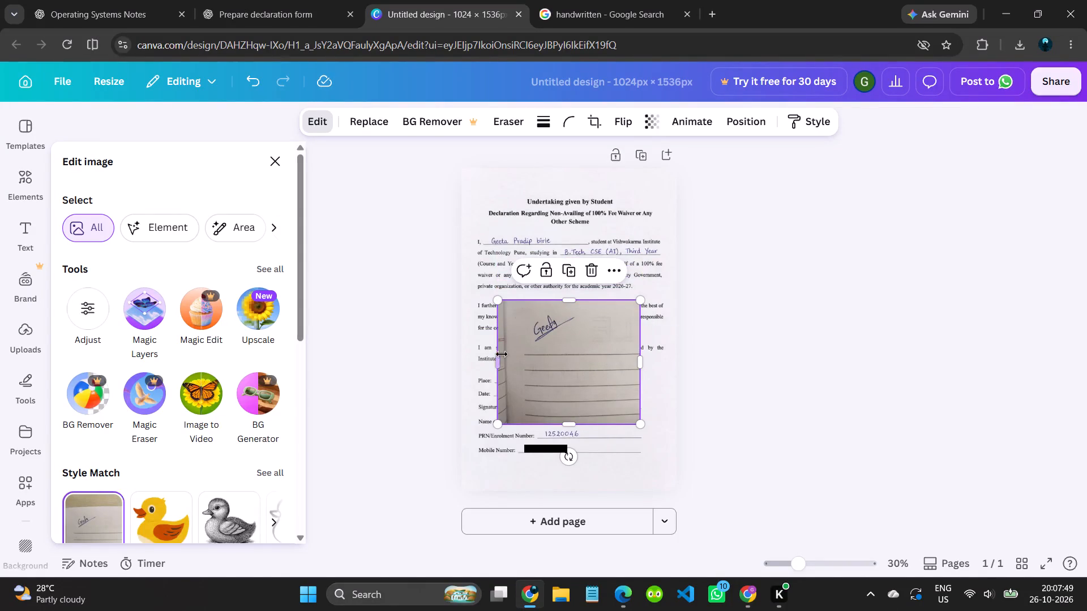
Crop the notebook photo's left, bottom and right sides closely around the handwritten signature.
left_click_drag(501, 357, 523, 351)
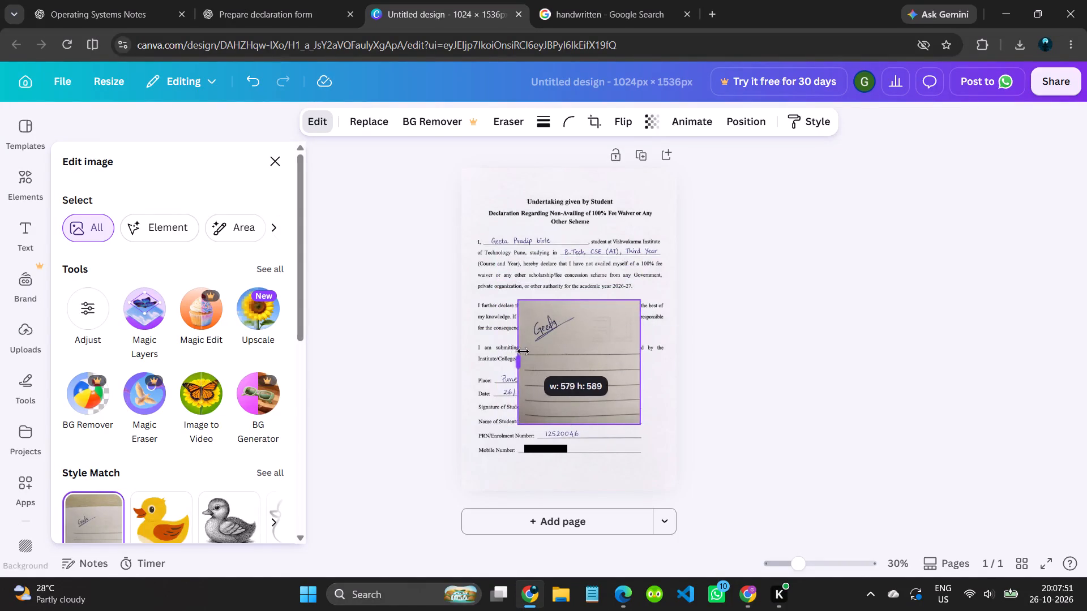
left_click_drag(523, 351, 523, 350)
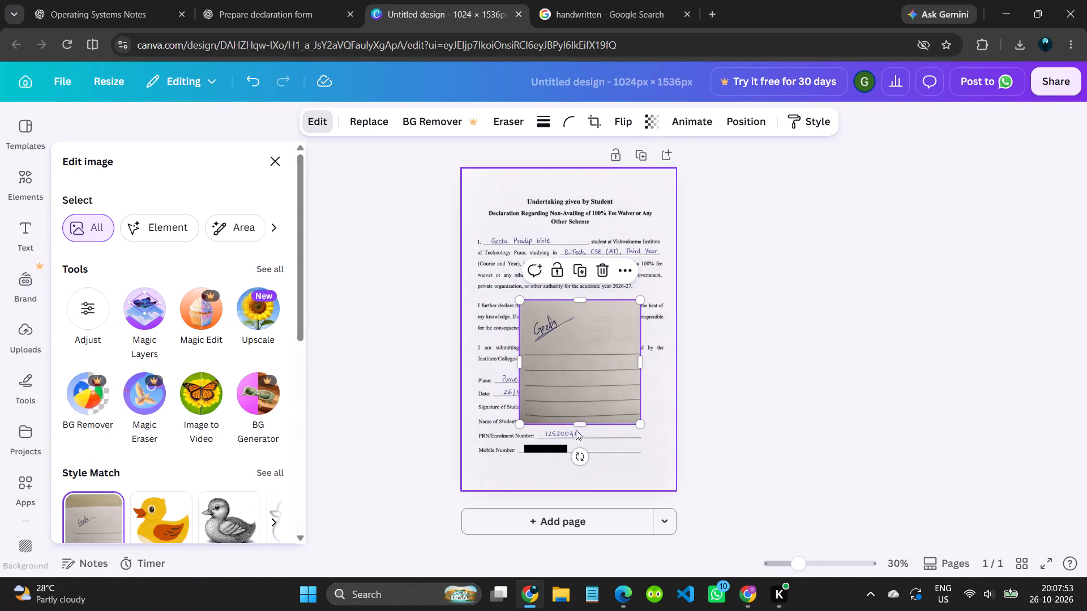
left_click_drag(576, 421, 570, 345)
left_click_drag(641, 319, 611, 320)
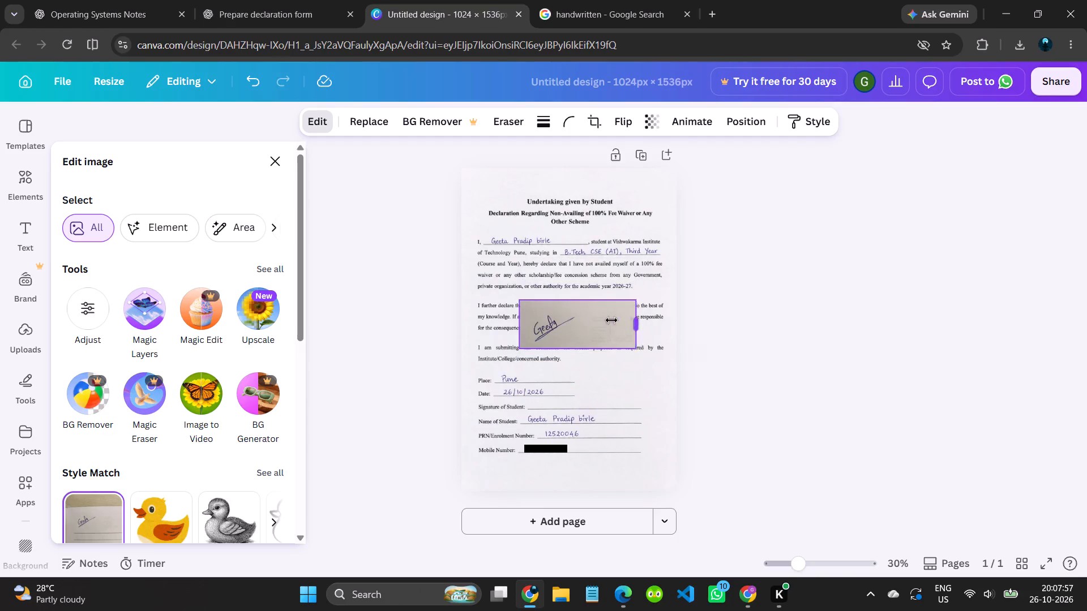
left_click_drag(611, 320, 580, 321)
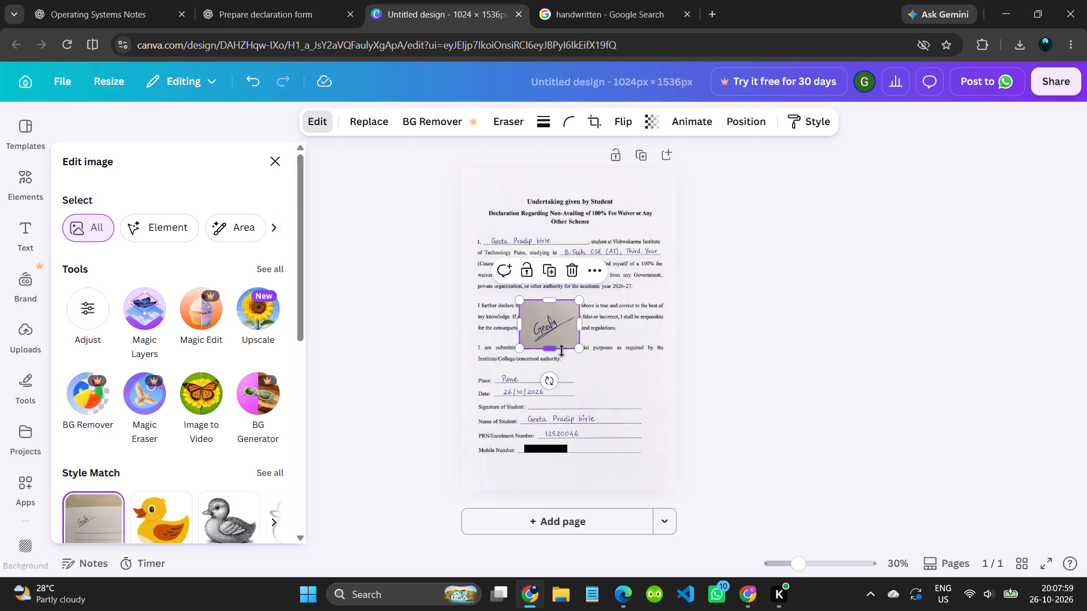
Enlarge the cropped signature image proportionally to about 499 × 405 px.
left_click_drag(582, 350, 559, 328)
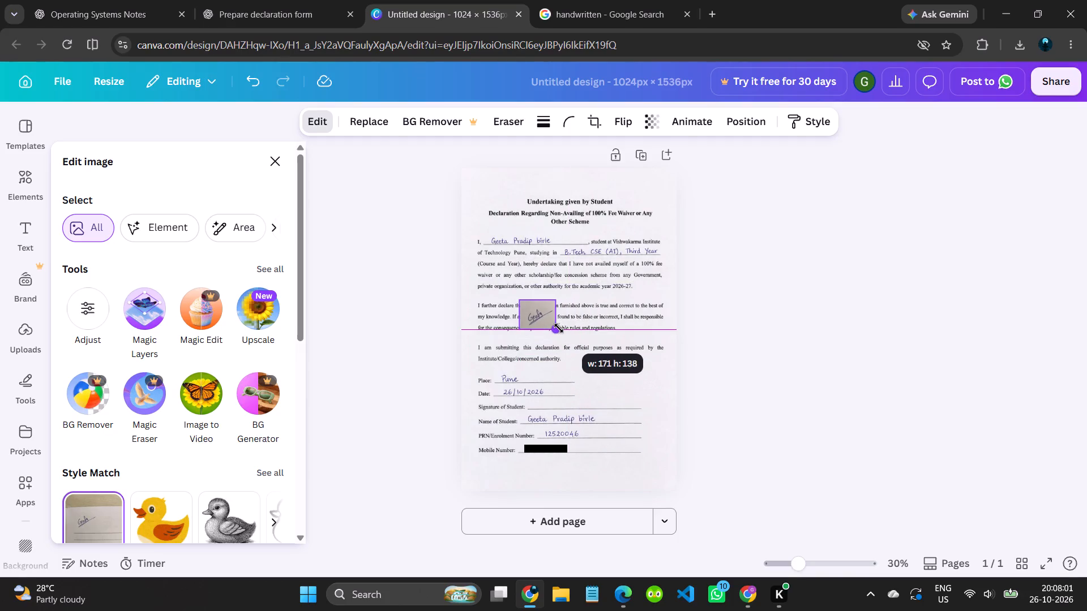
left_click_drag(559, 328, 638, 374)
left_click(593, 364)
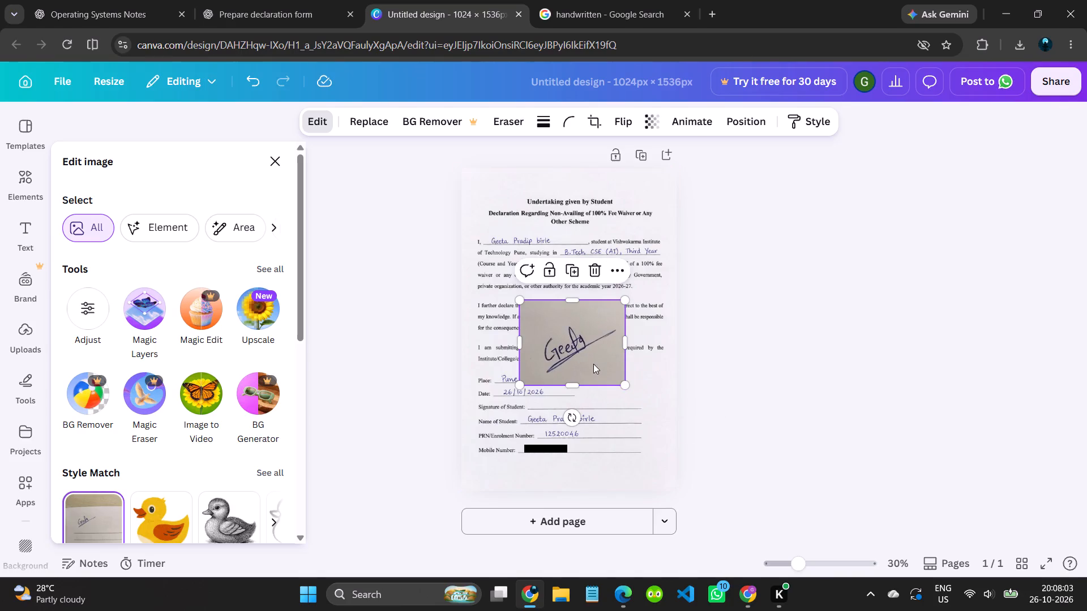
left_click(580, 343)
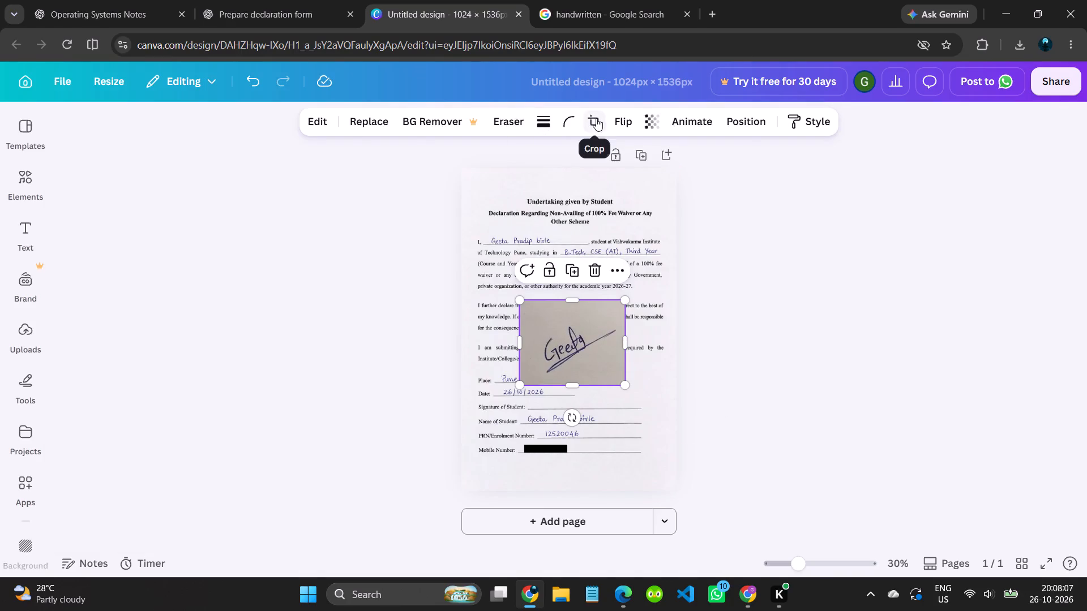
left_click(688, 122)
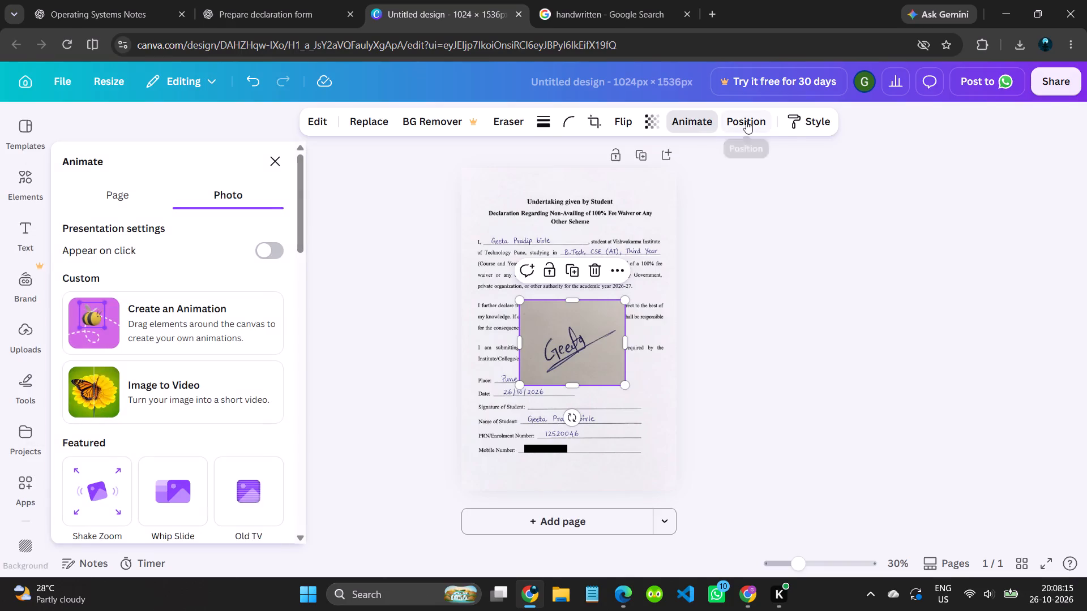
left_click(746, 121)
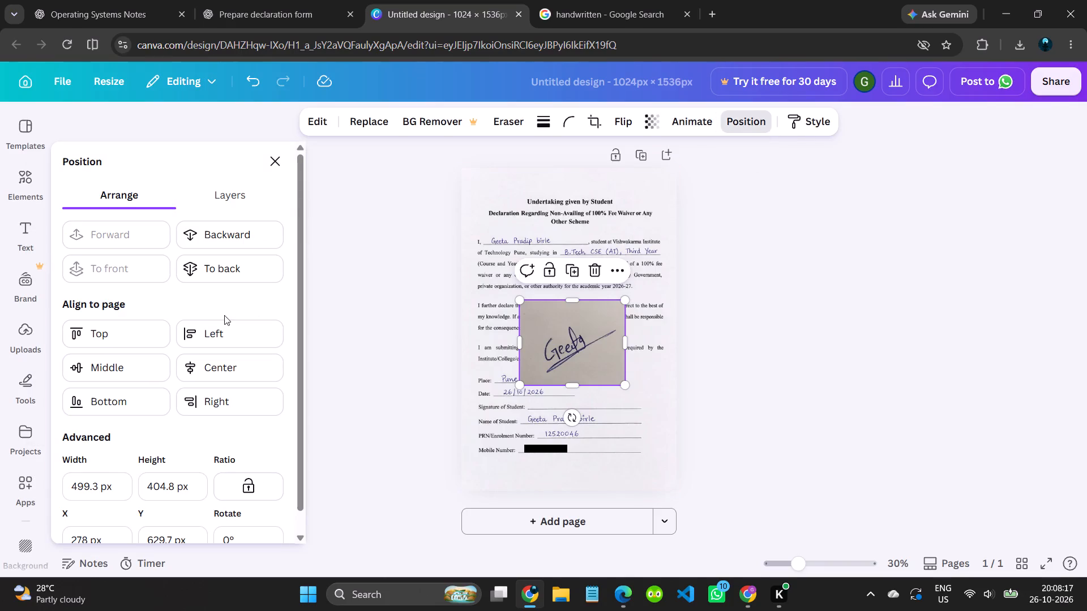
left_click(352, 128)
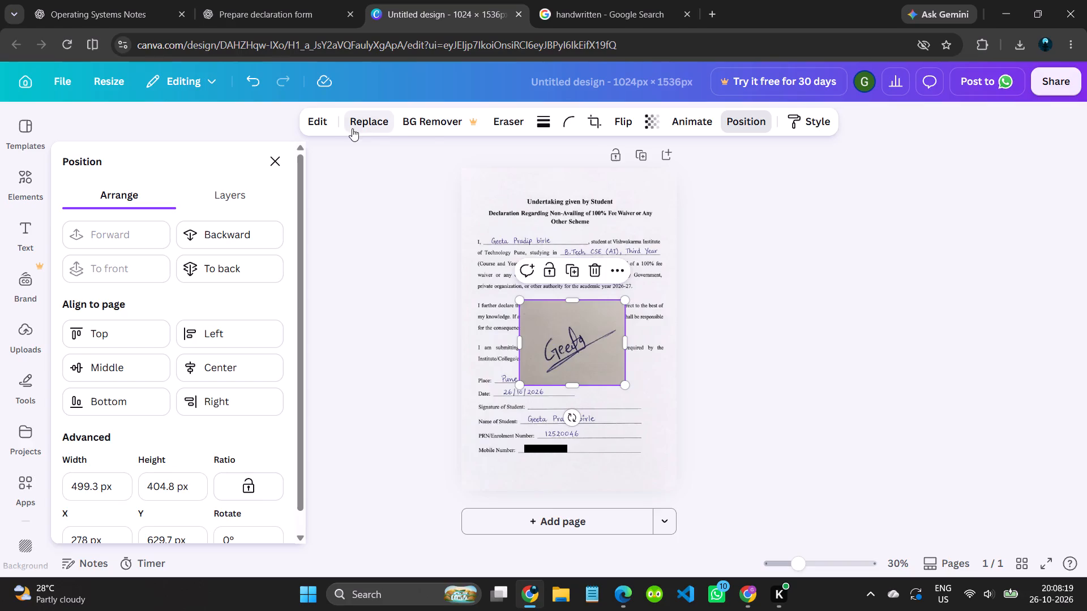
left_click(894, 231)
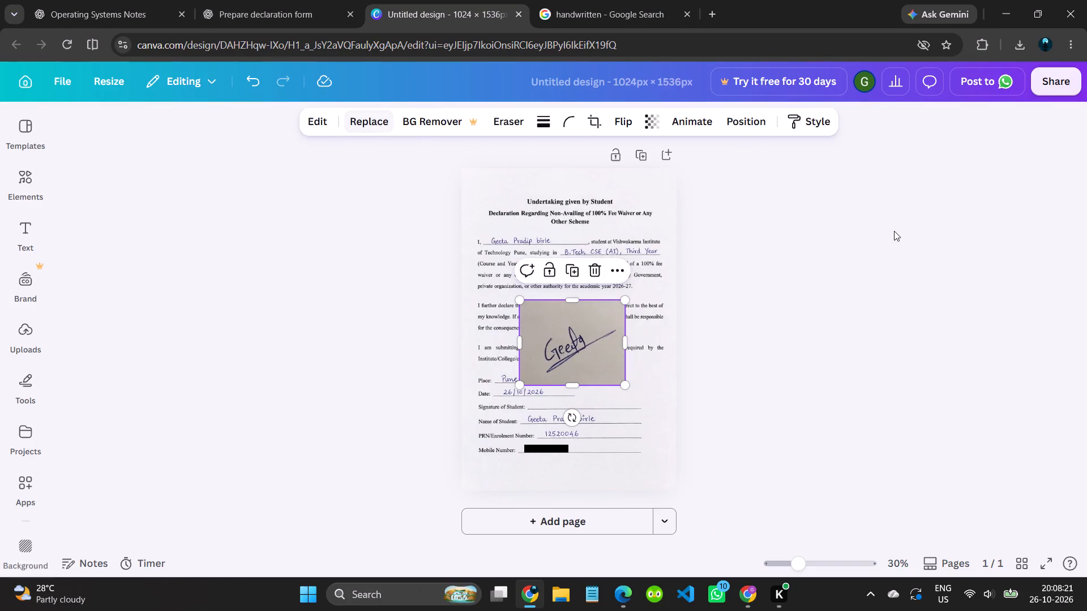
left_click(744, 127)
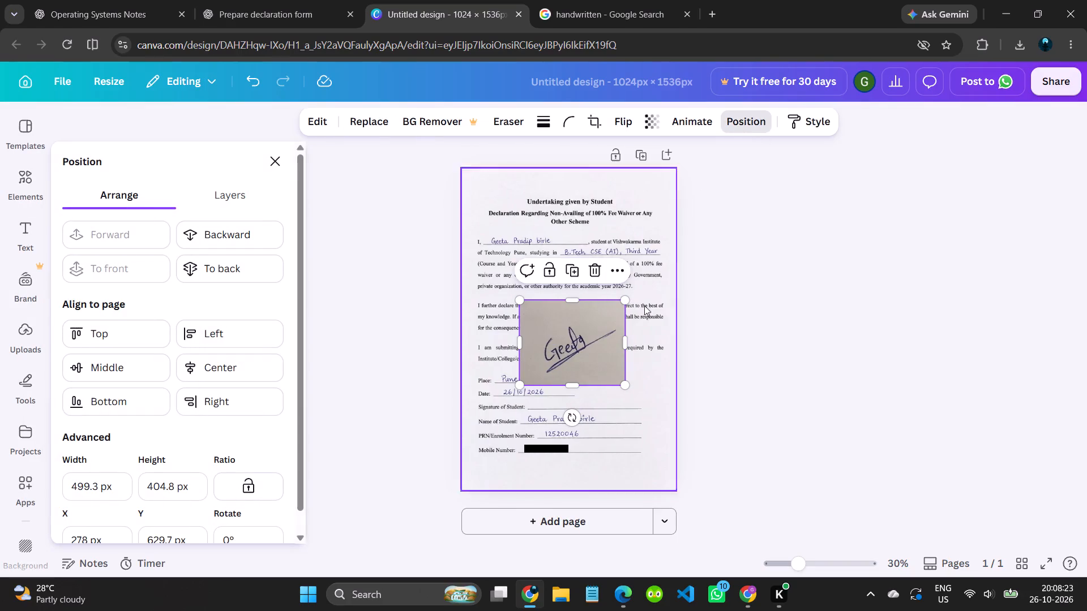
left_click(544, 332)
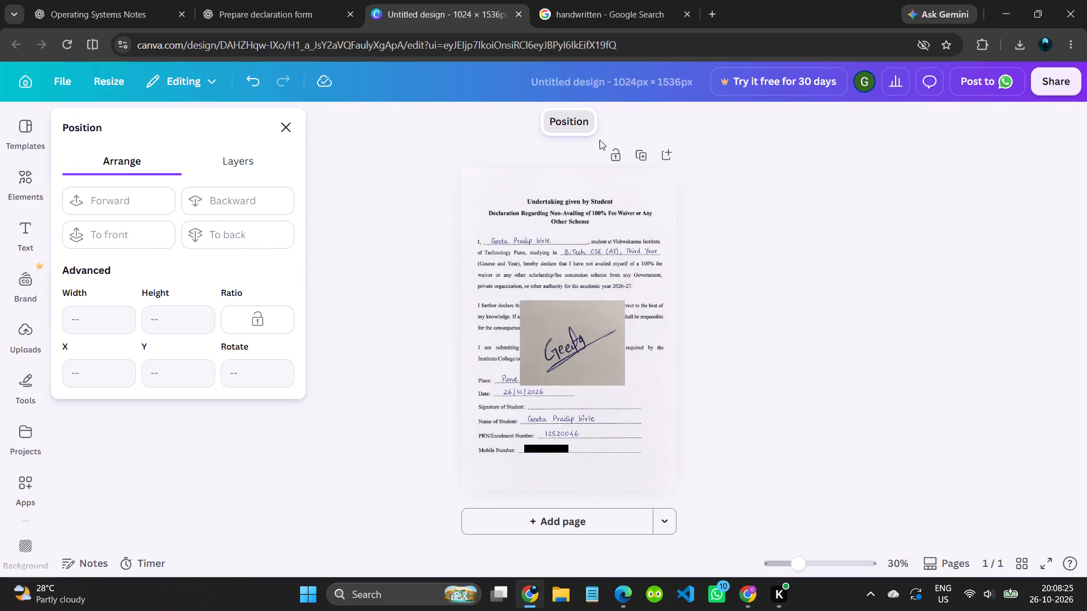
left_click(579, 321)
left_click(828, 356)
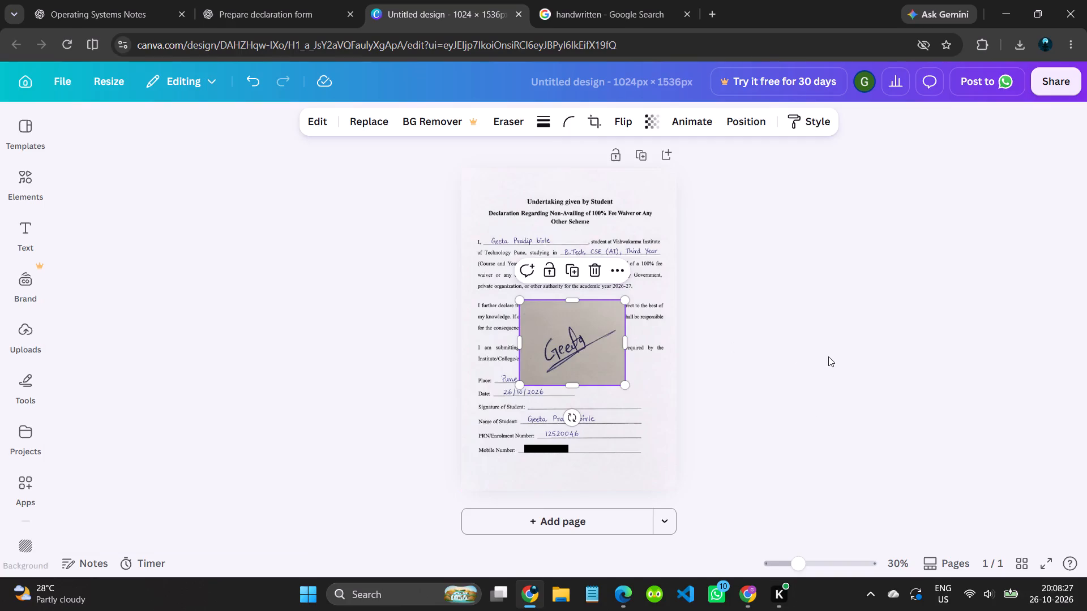
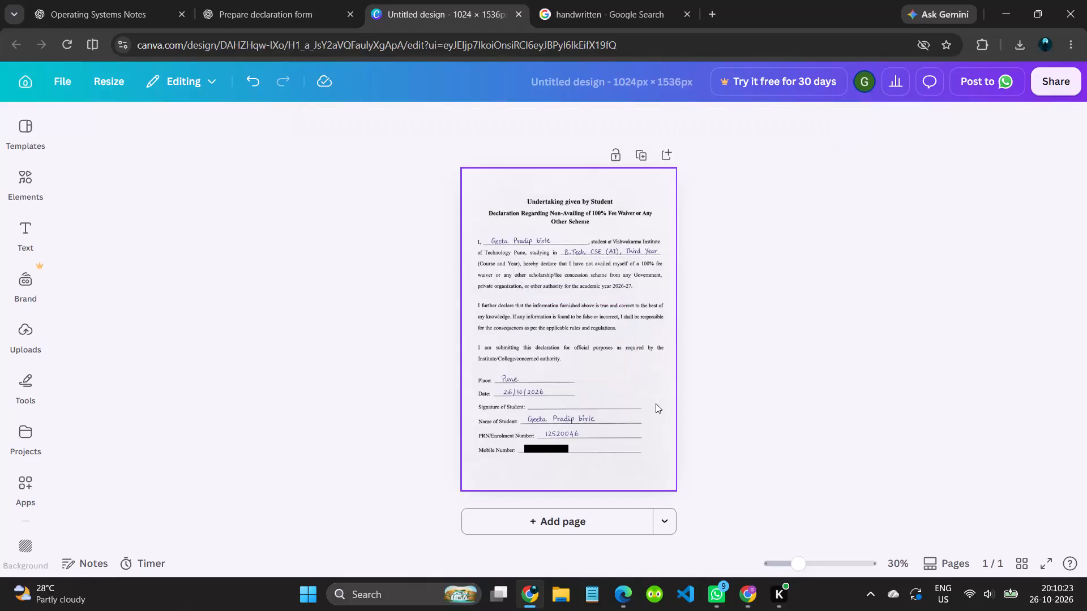
Paste the signature image onto the form and crop all four sides closer around the signature.
key("ctrl+v")
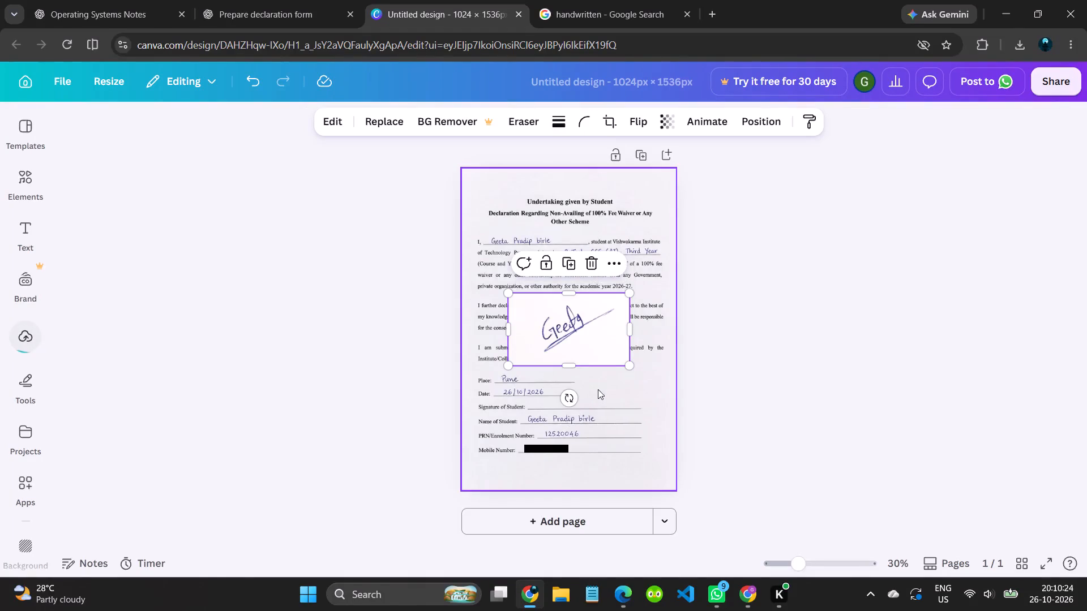
left_click(630, 367)
left_click_drag(571, 362, 575, 354)
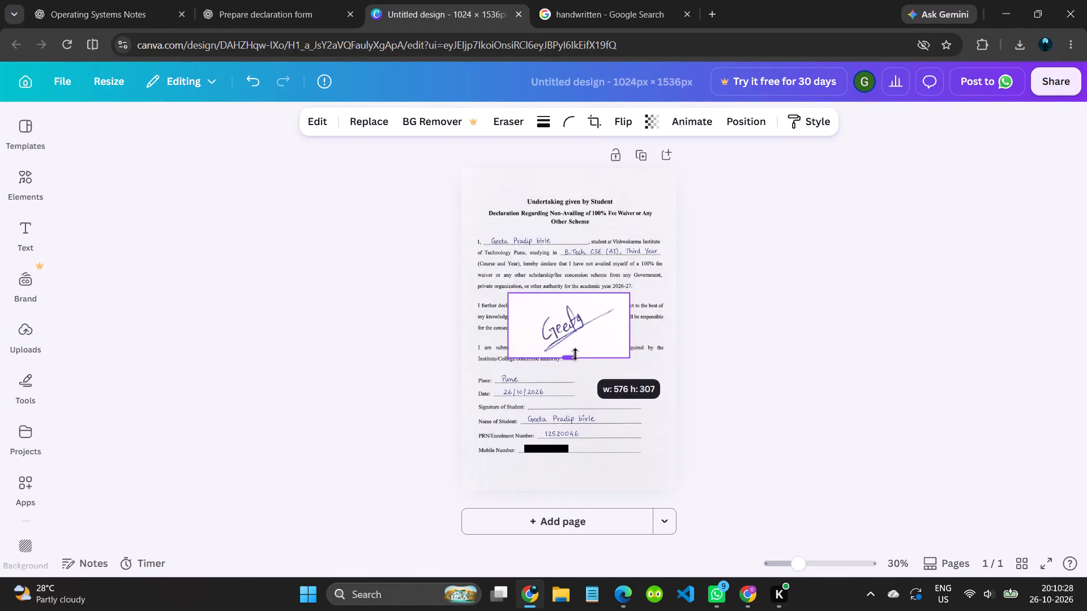
left_click_drag(575, 354, 576, 352)
left_click_drag(576, 290, 576, 300)
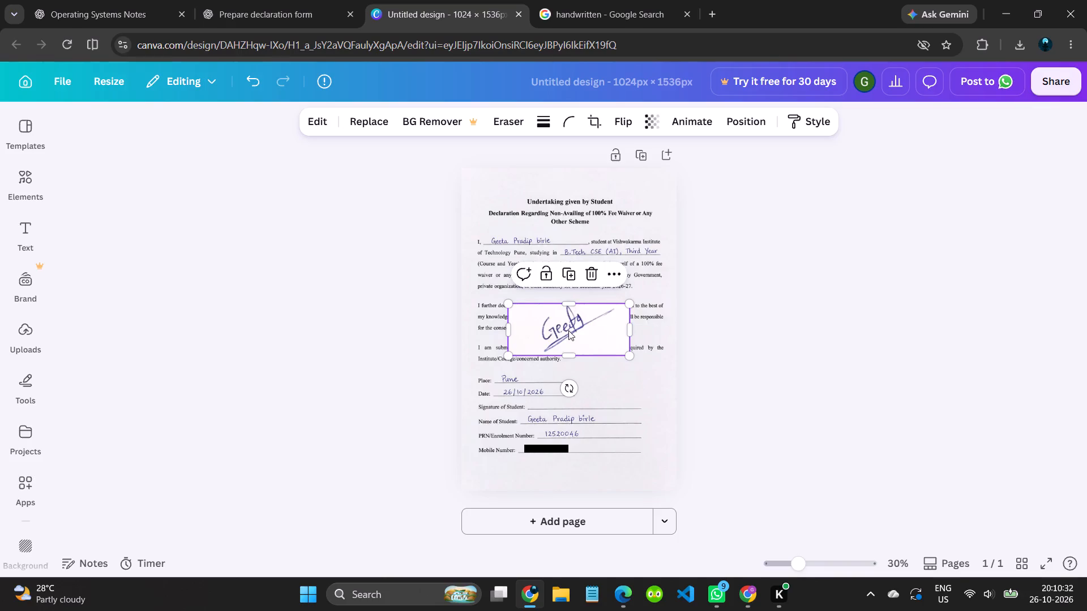
left_click(564, 346)
left_click(567, 350)
left_click_drag(567, 350, 567, 352)
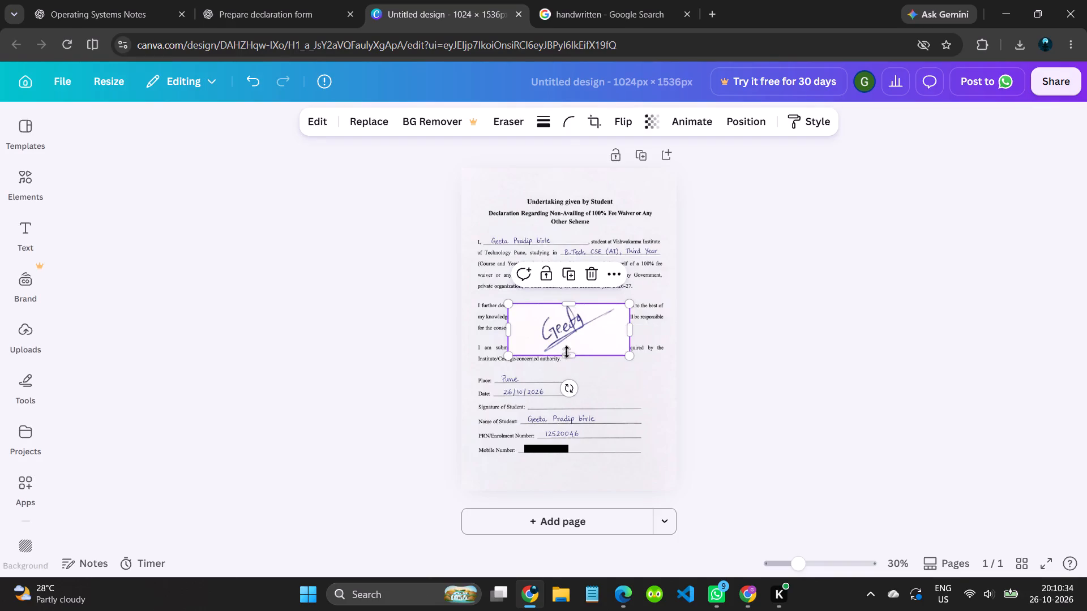
left_click_drag(567, 352, 567, 355)
left_click(567, 355)
left_click_drag(631, 332, 628, 332)
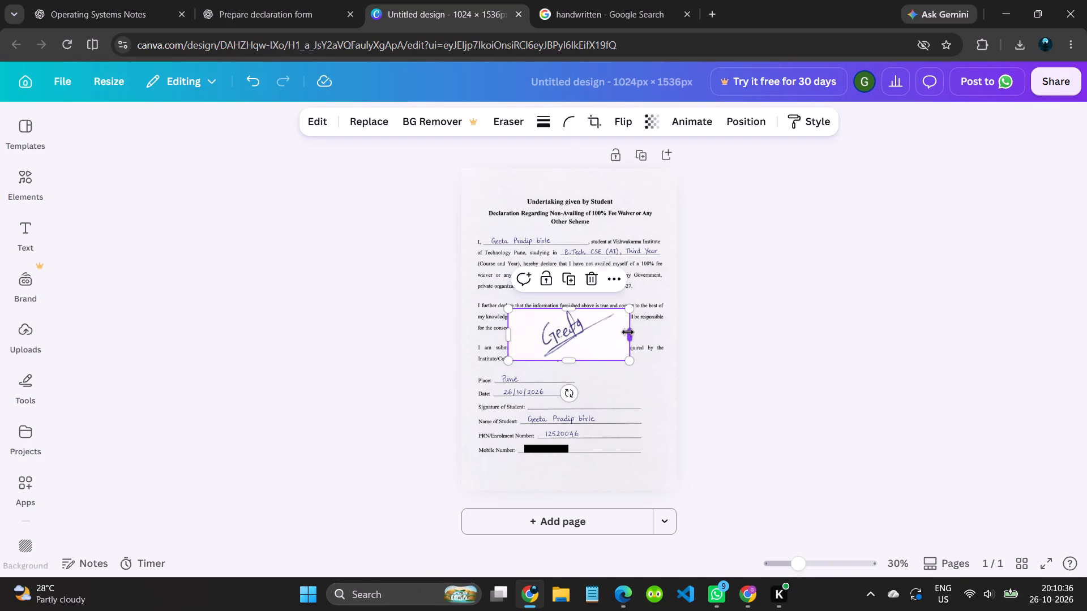
left_click_drag(628, 332, 617, 332)
left_click_drag(508, 333, 519, 333)
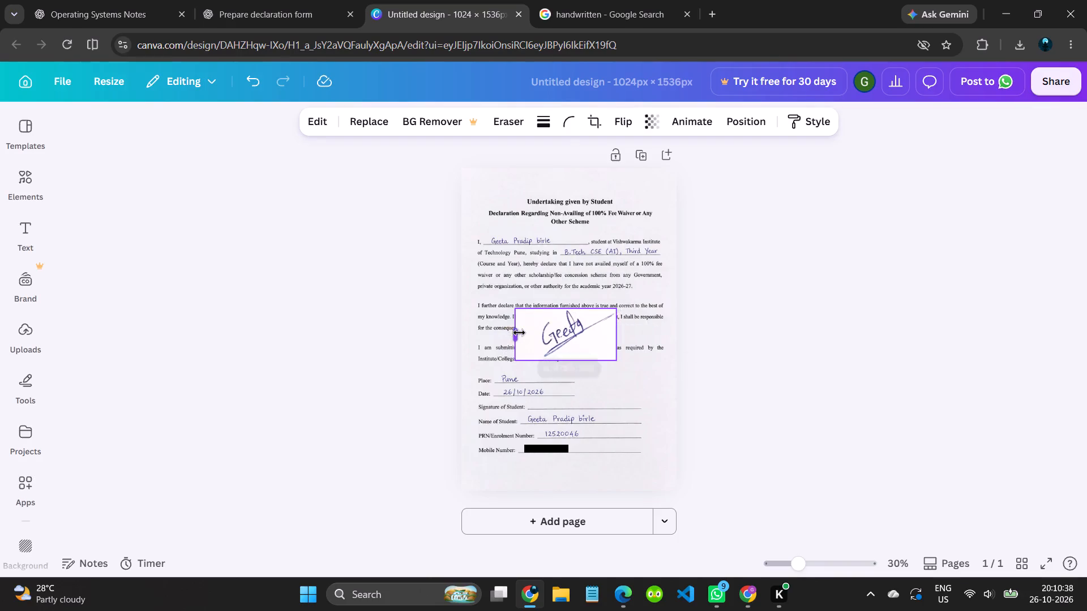
left_click_drag(519, 333, 533, 334)
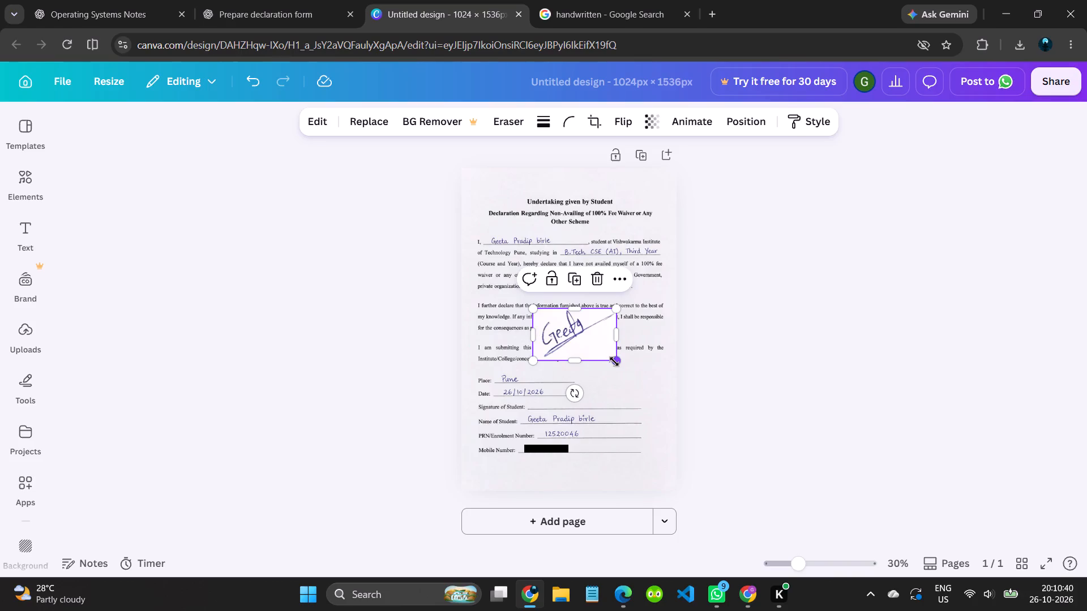
Shrink the cropped signature proportionally to about 150 px wide and place it just above the Signature of Student line.
left_click_drag(614, 362, 581, 326)
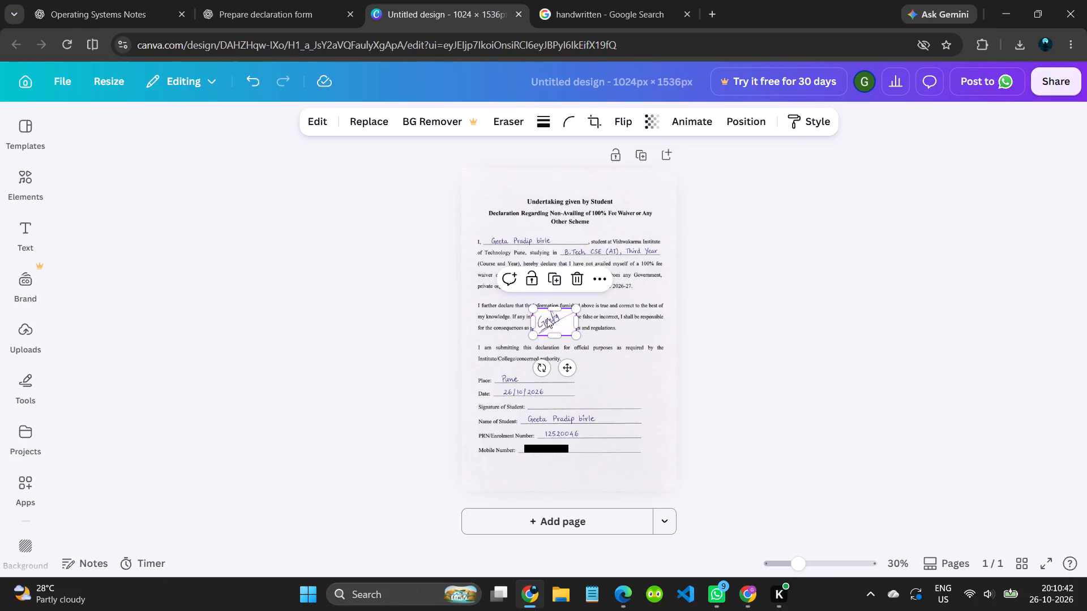
left_click_drag(547, 318, 549, 397)
left_click_drag(579, 409, 566, 395)
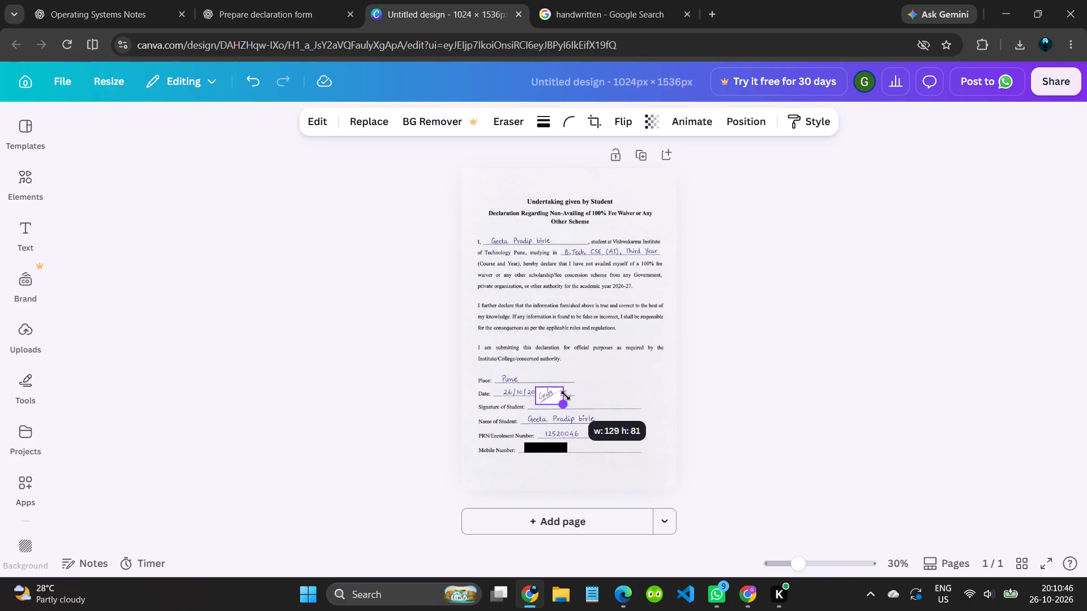
left_click_drag(566, 395, 569, 396)
left_click(539, 389)
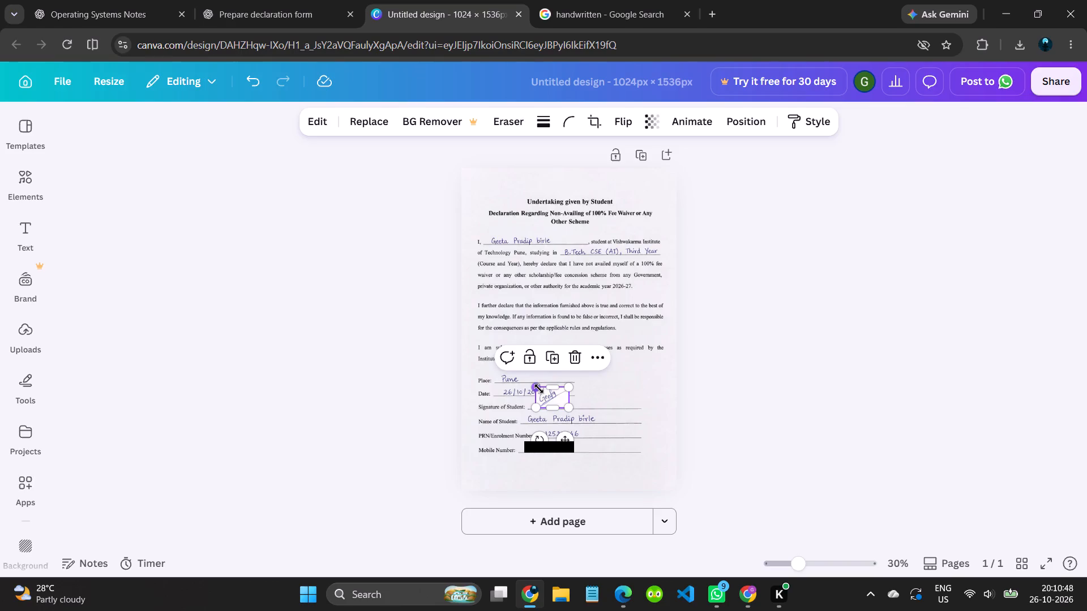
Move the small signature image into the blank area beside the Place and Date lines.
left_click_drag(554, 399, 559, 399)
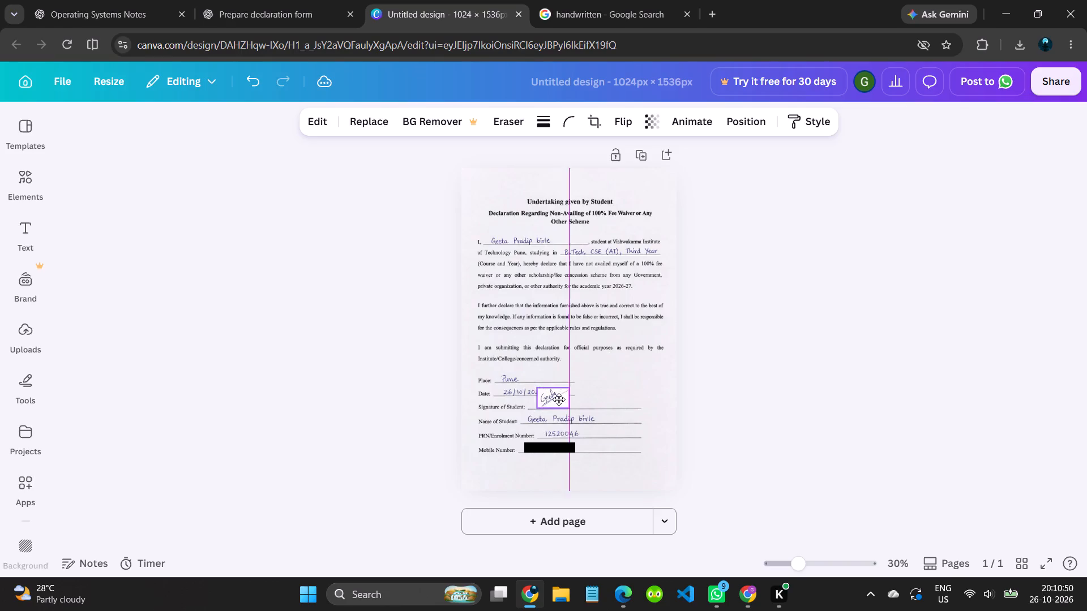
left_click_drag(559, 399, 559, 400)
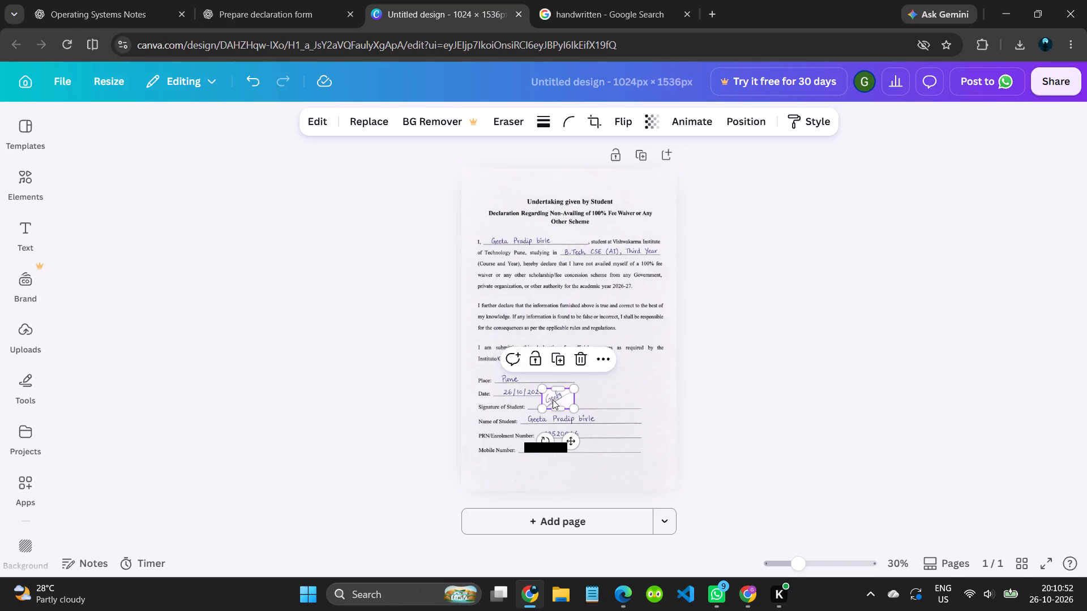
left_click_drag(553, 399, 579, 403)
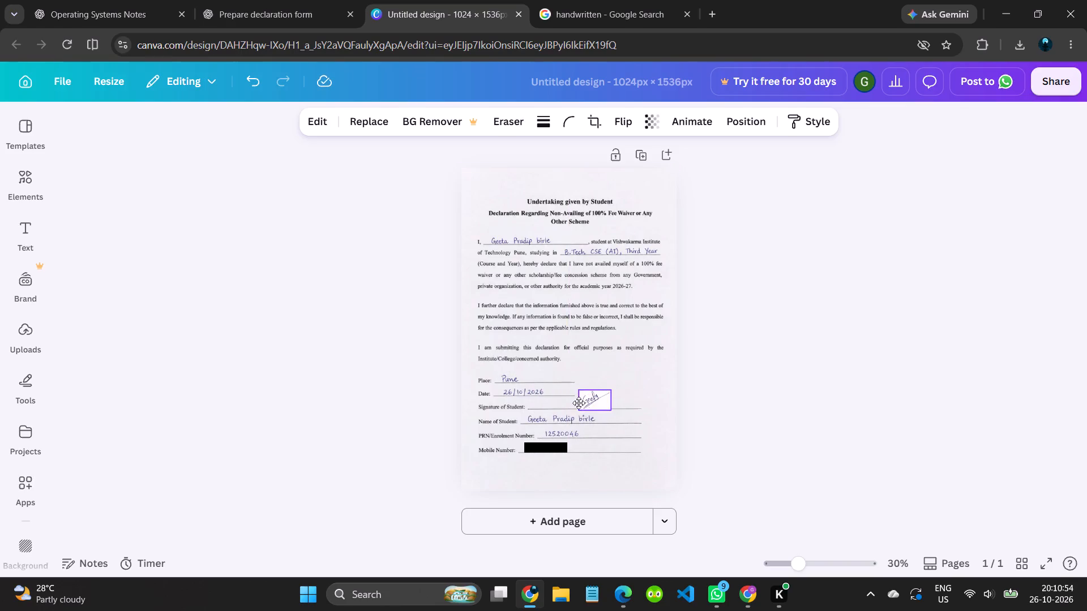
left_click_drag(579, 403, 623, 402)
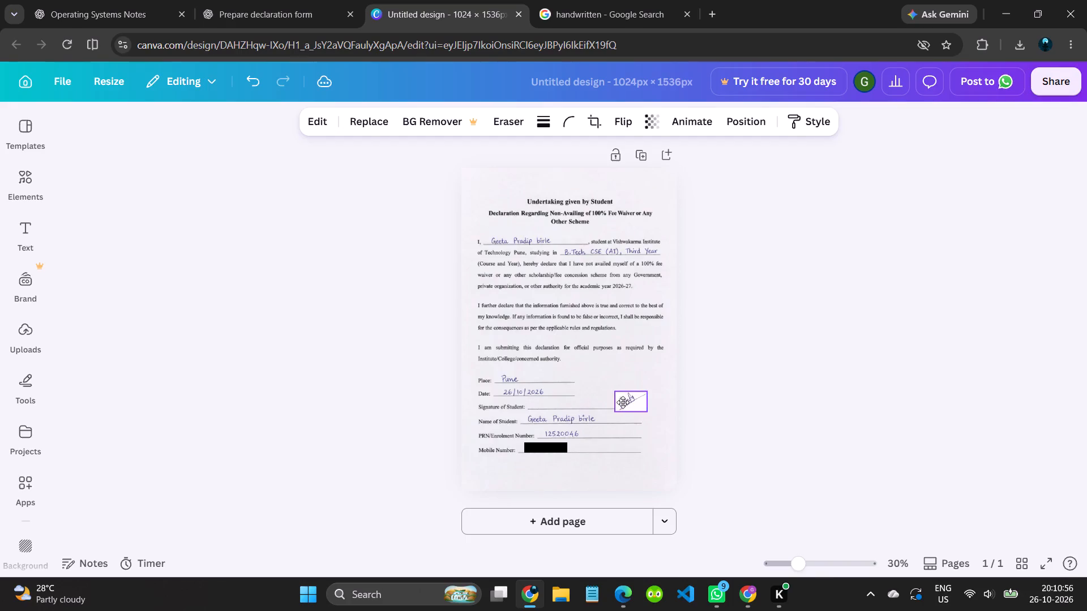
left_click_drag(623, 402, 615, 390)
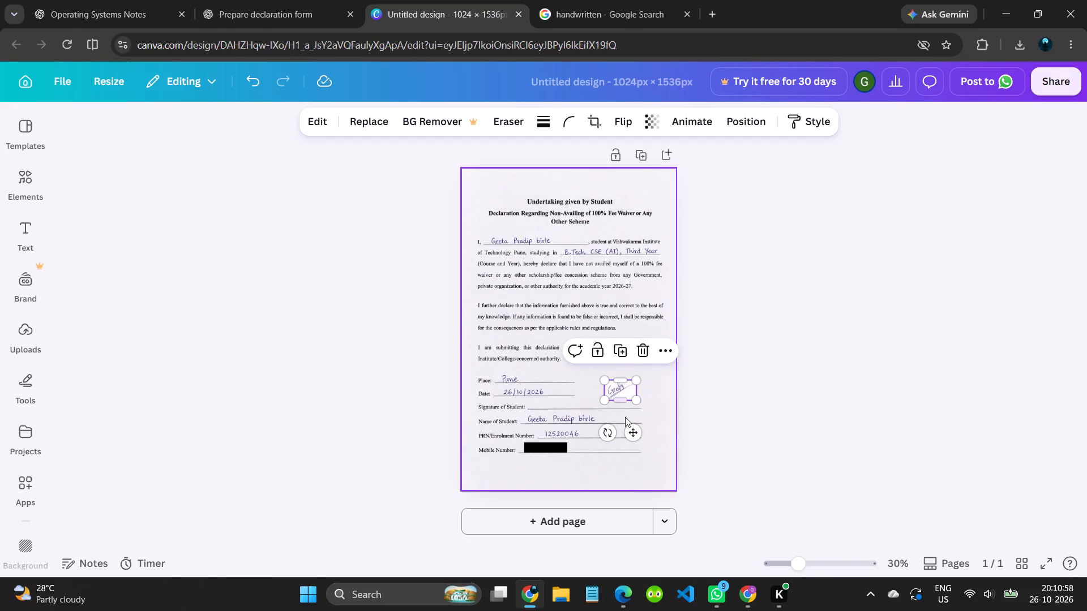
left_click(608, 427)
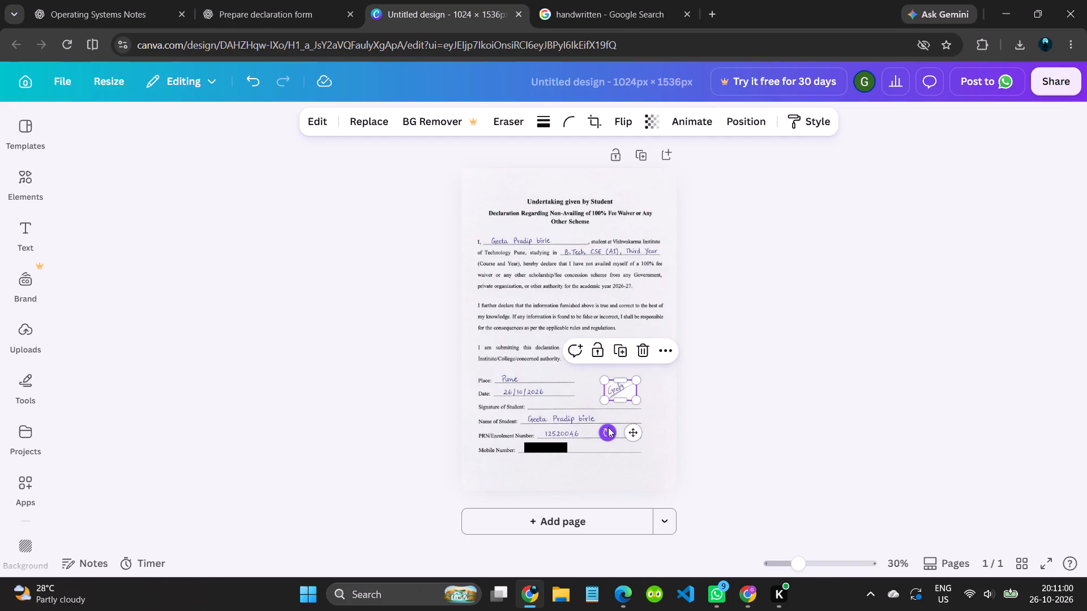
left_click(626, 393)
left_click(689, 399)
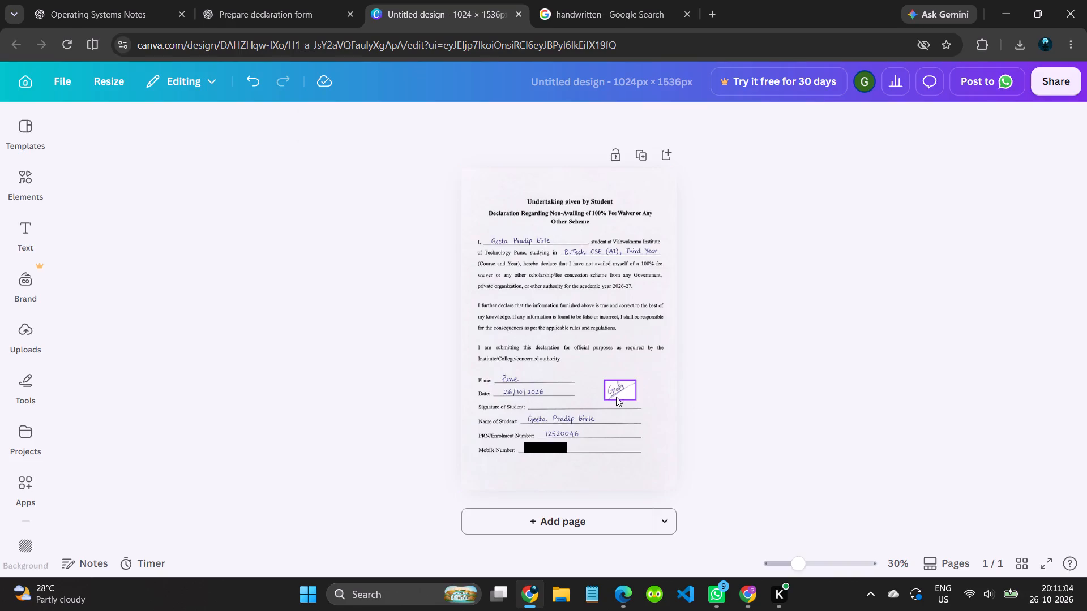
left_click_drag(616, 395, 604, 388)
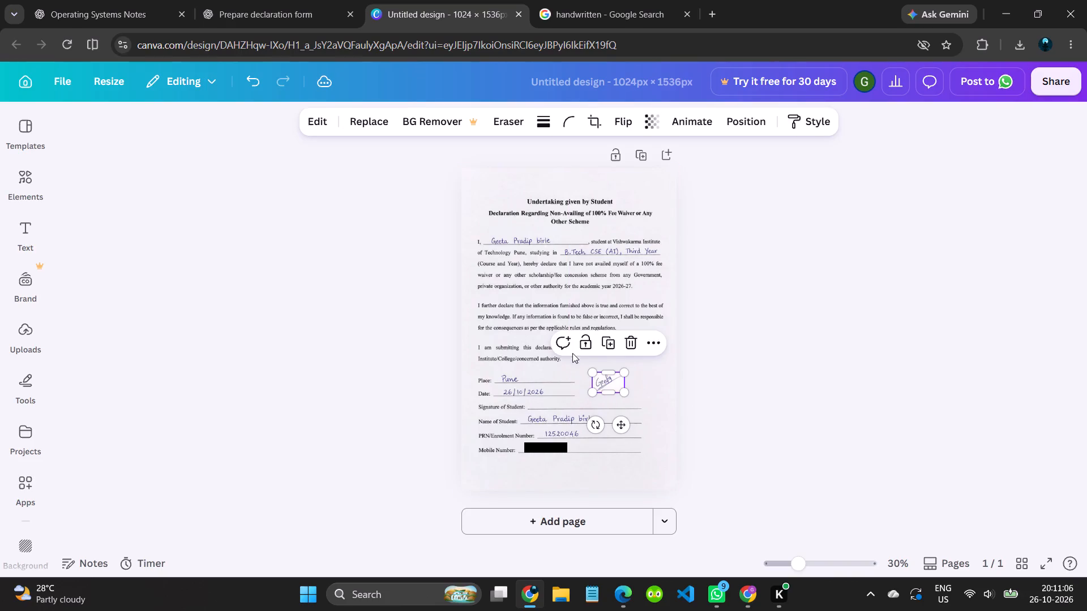
Rotate the signature image clockwise until the slanted signature is roughly level, and trim its lower edge slightly.
left_click(593, 424)
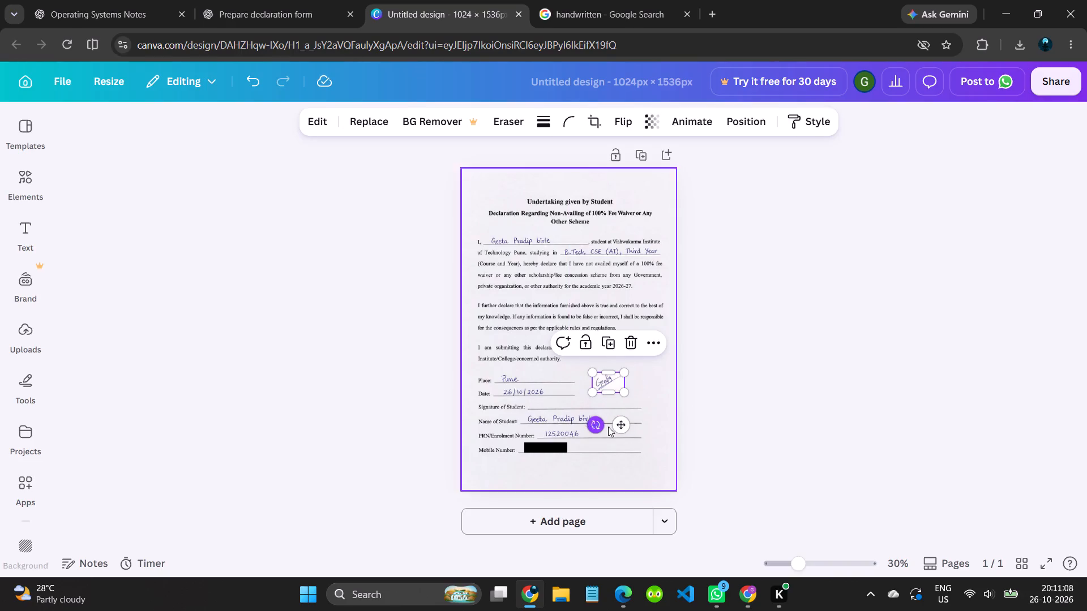
left_click_drag(592, 424, 584, 408)
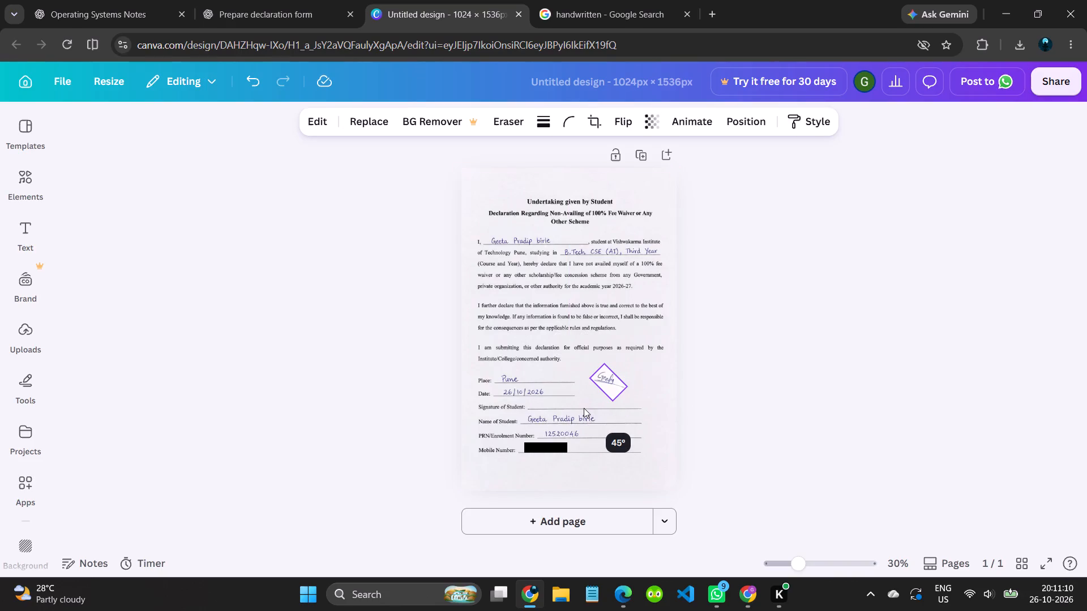
left_click_drag(584, 408, 578, 404)
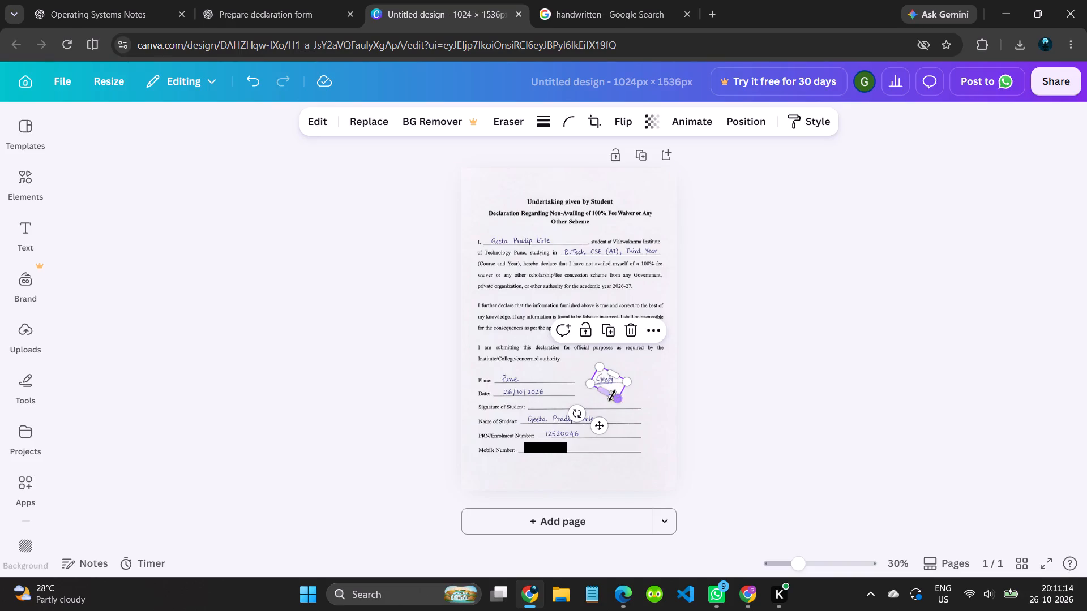
left_click(609, 394)
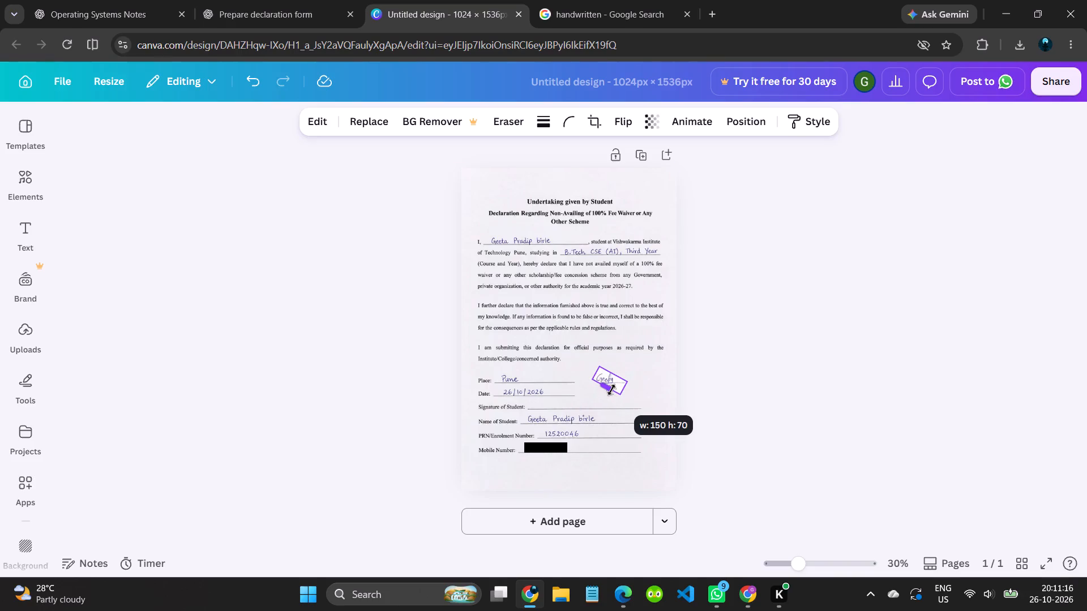
left_click(618, 396)
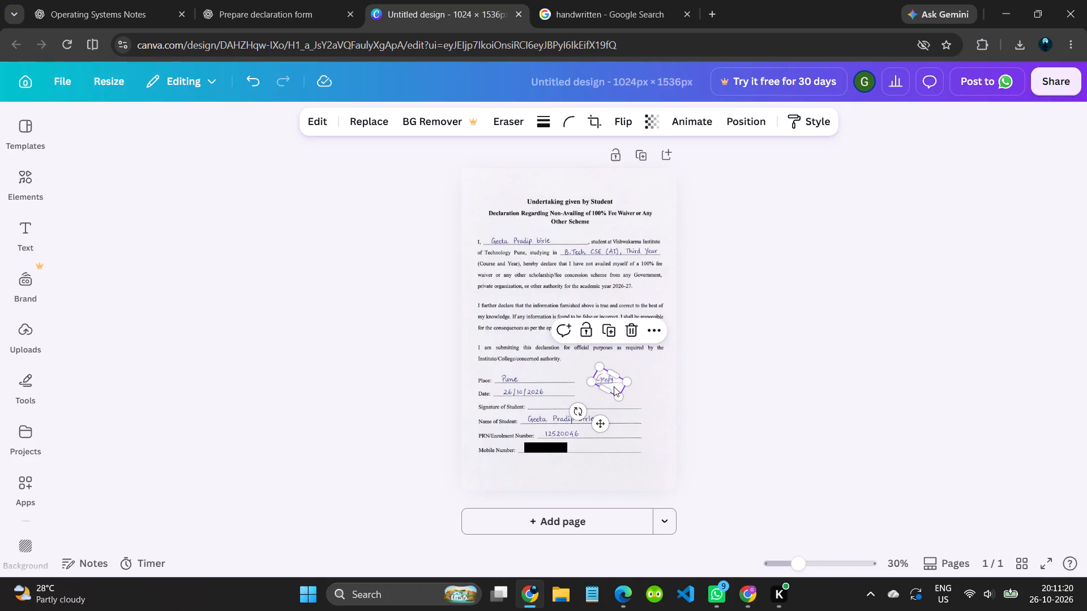
Move the rotated signature image onto the Signature of Student line.
left_click_drag(614, 386, 555, 416)
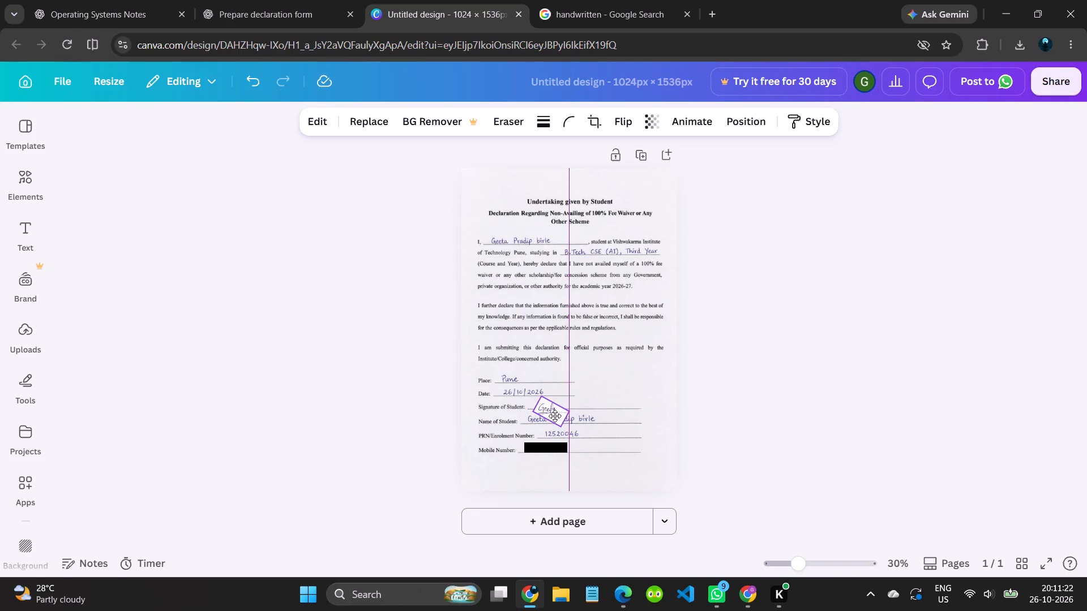
left_click_drag(555, 416, 565, 410)
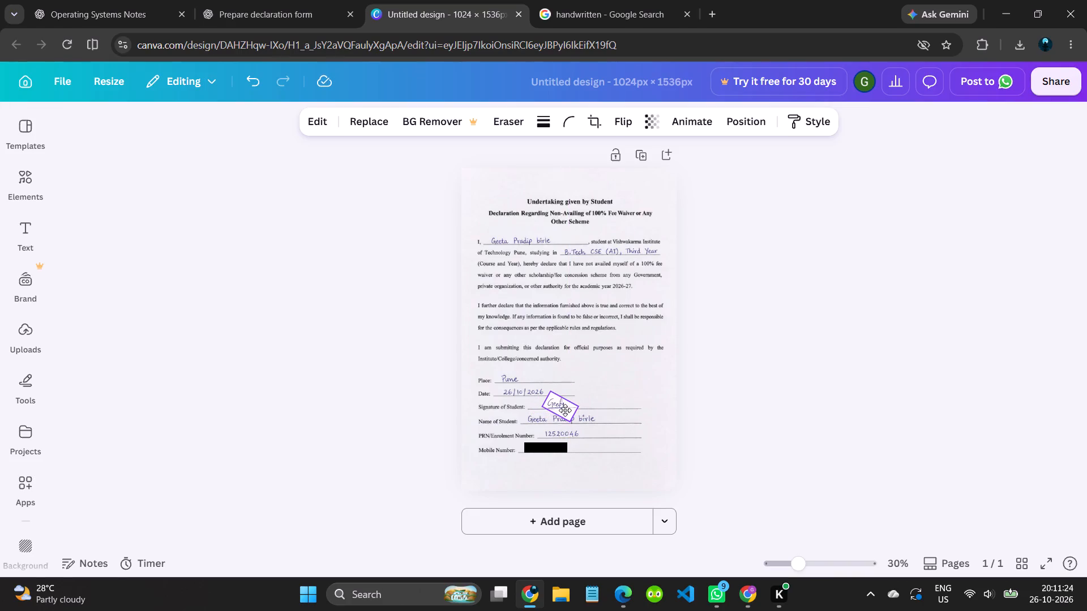
left_click_drag(565, 410, 564, 408)
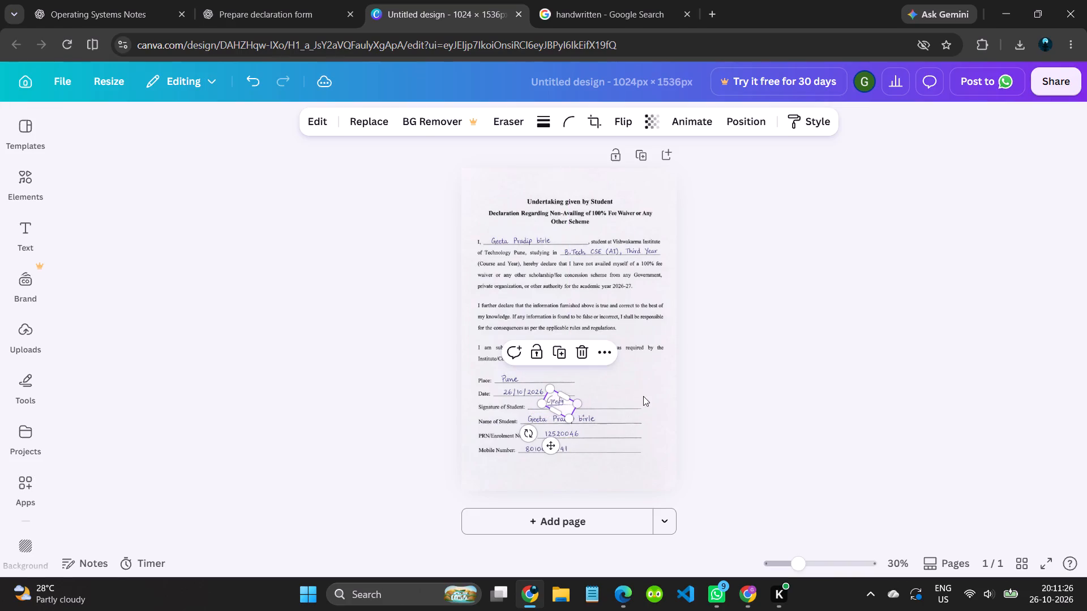
left_click(735, 384)
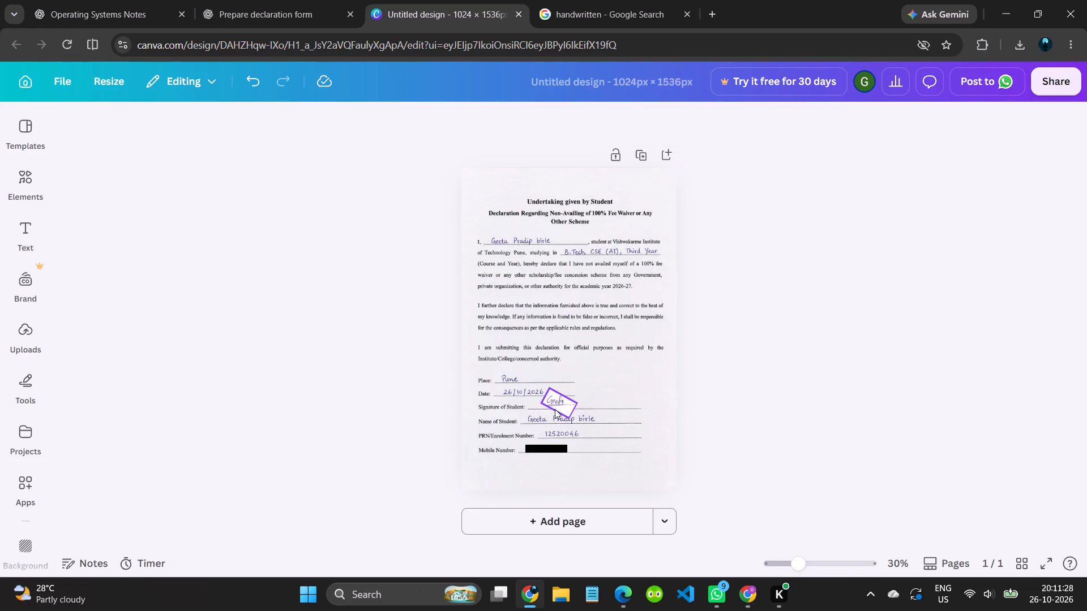
Enlarge the rotated signature image proportionally to about 570 × 310 px.
left_click(566, 407)
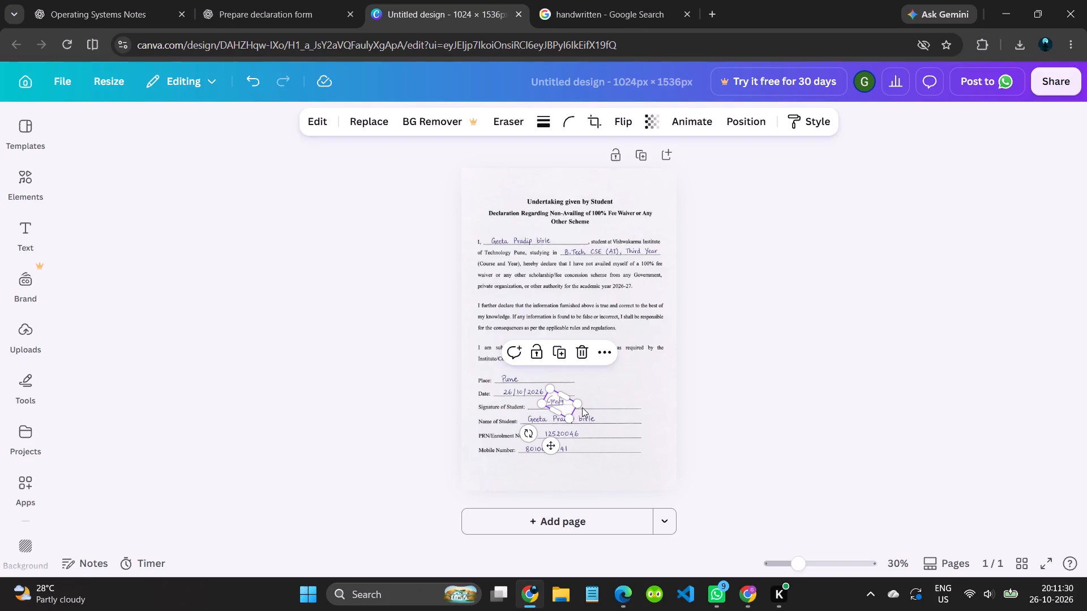
left_click_drag(579, 406, 682, 408)
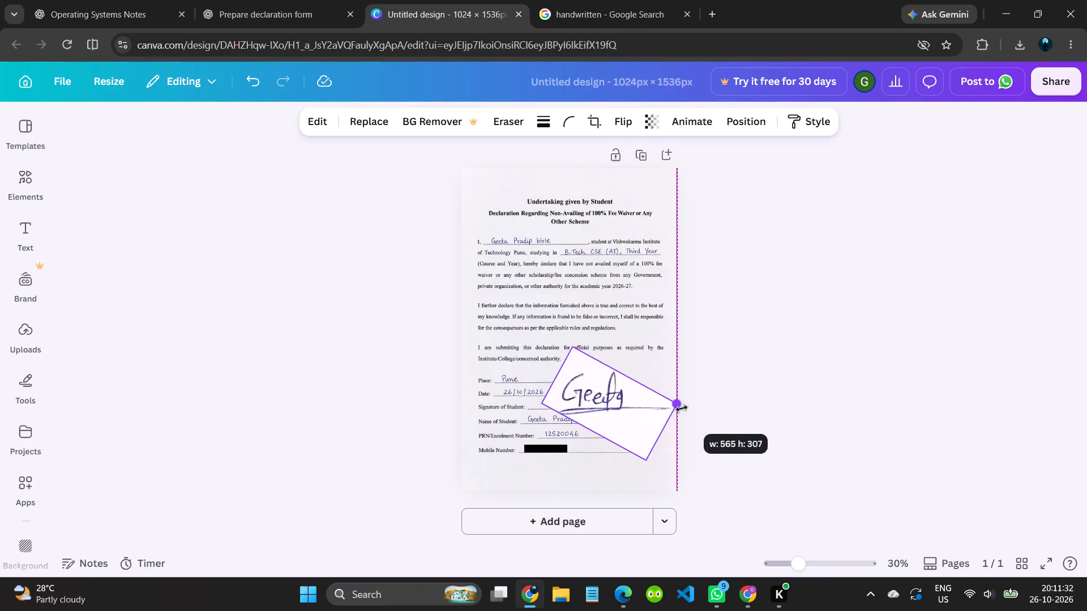
left_click_drag(682, 408, 684, 408)
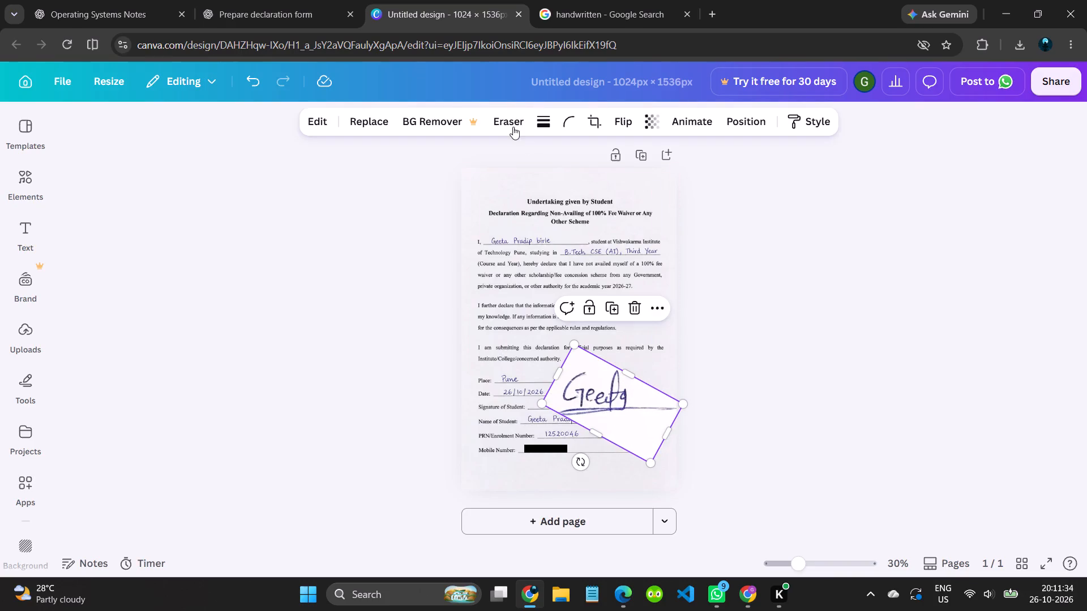
Use the Pixel Eraser on the signature image to erase a broad diagonal band of paper below the signature's underline.
left_click(510, 123)
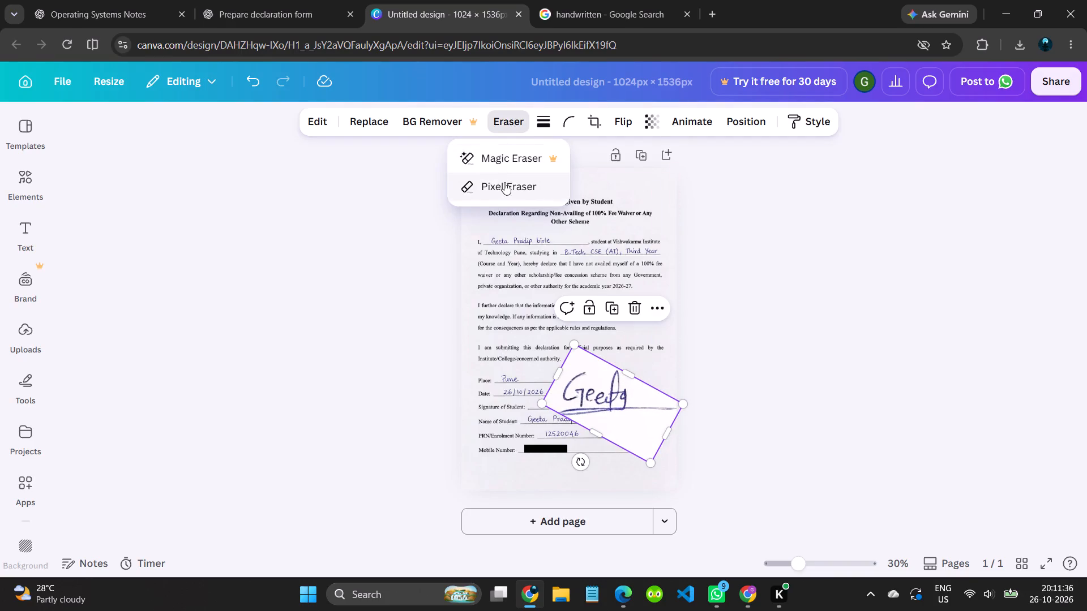
left_click(504, 182)
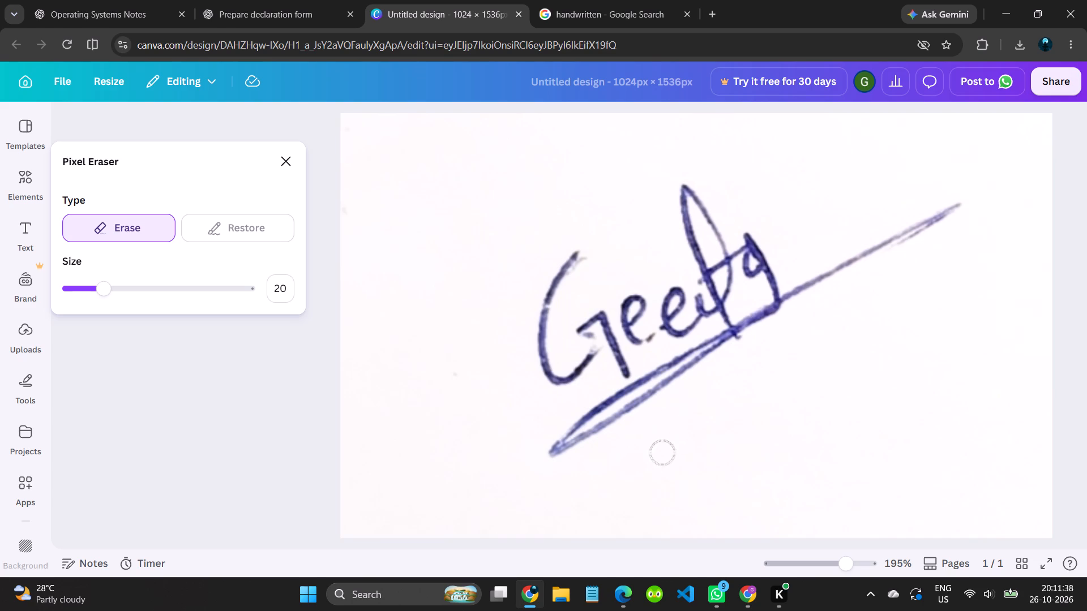
left_click_drag(632, 477, 888, 332)
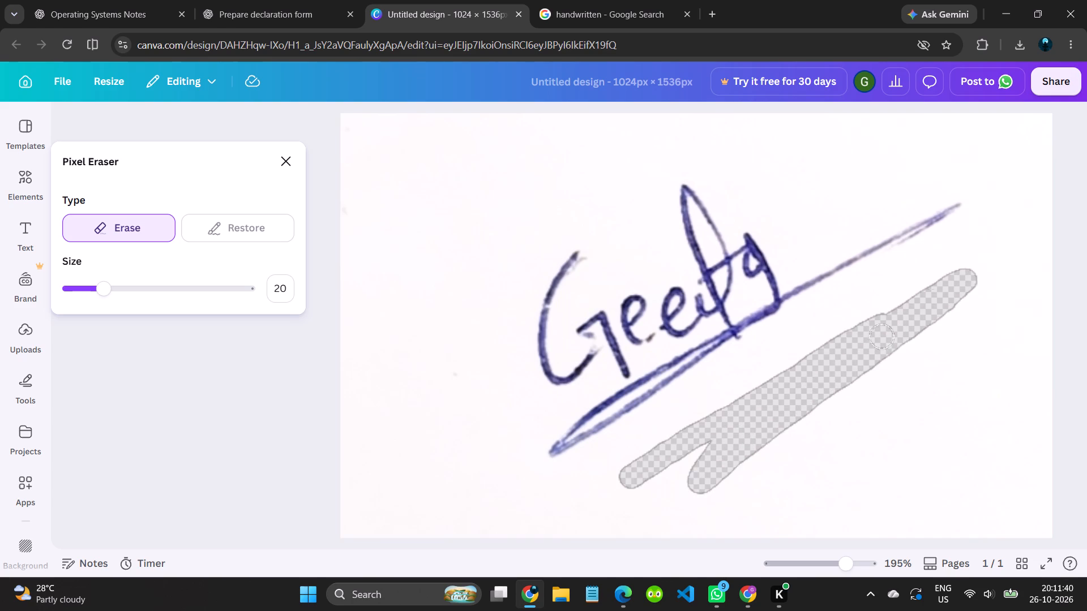
left_click_drag(888, 332, 670, 457)
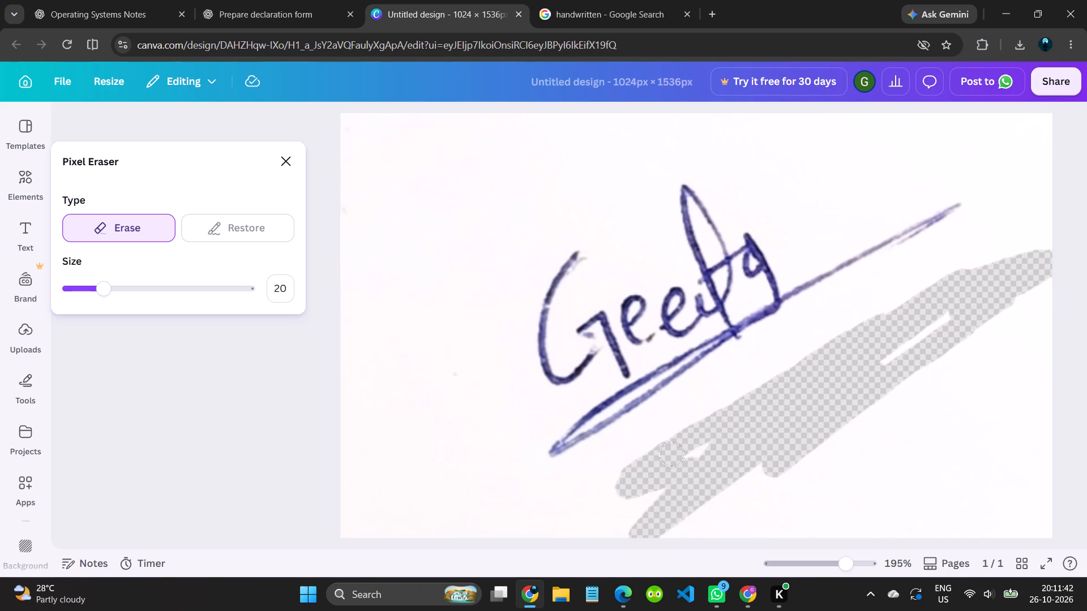
left_click_drag(670, 457, 850, 373)
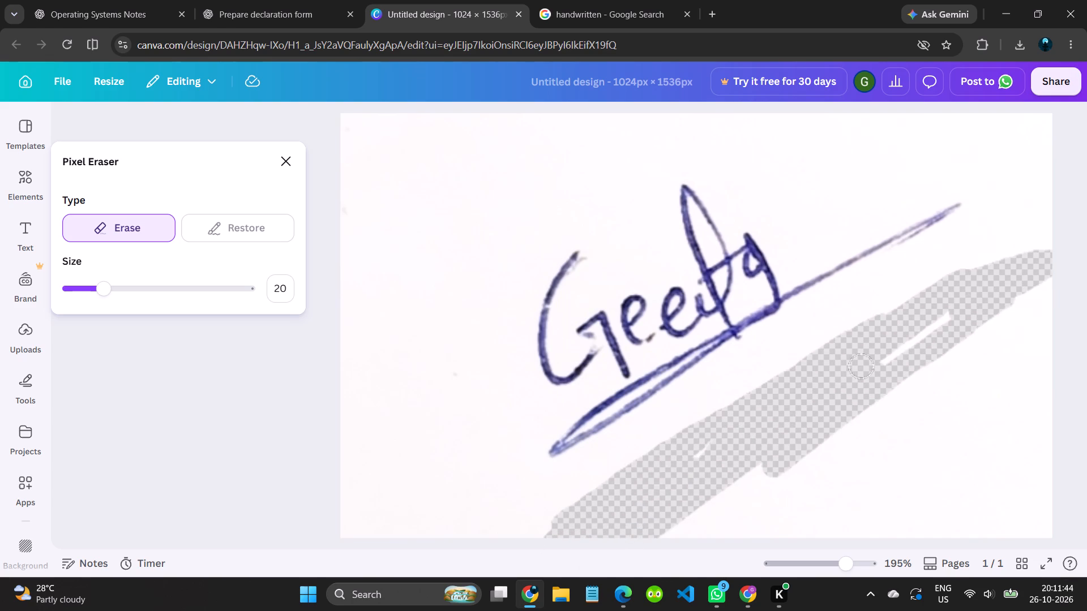
left_click_drag(850, 373, 1011, 262)
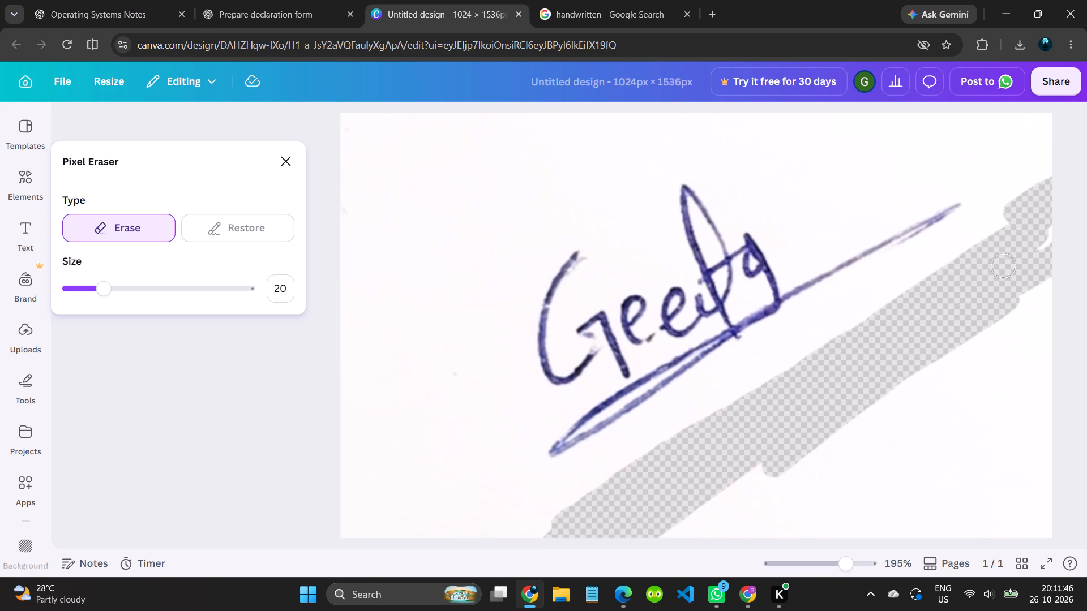
left_click_drag(1011, 262, 987, 340)
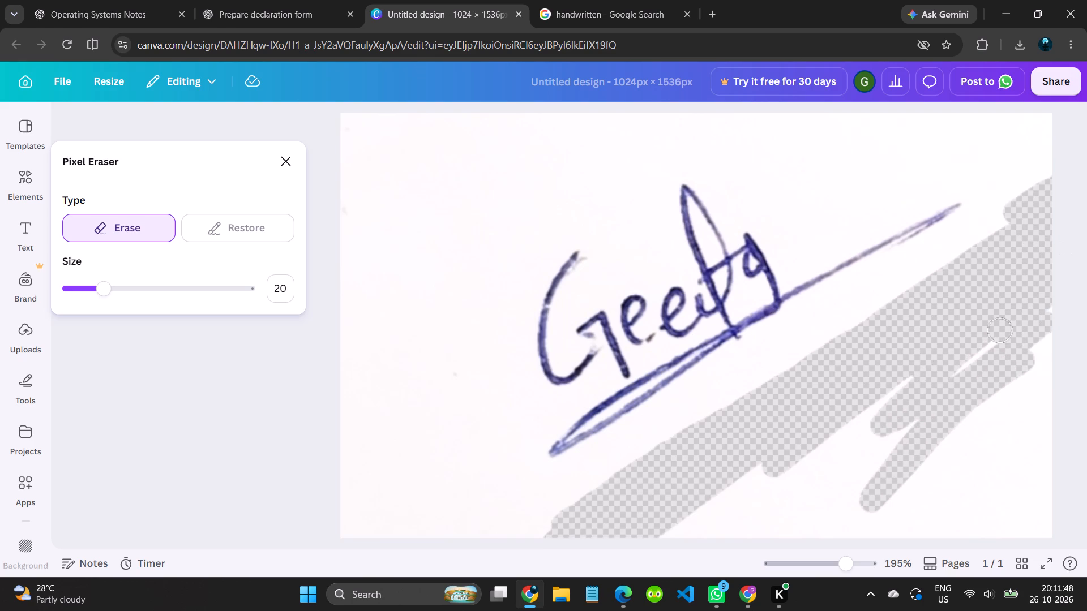
left_click_drag(987, 340, 904, 462)
left_click_drag(799, 493, 851, 448)
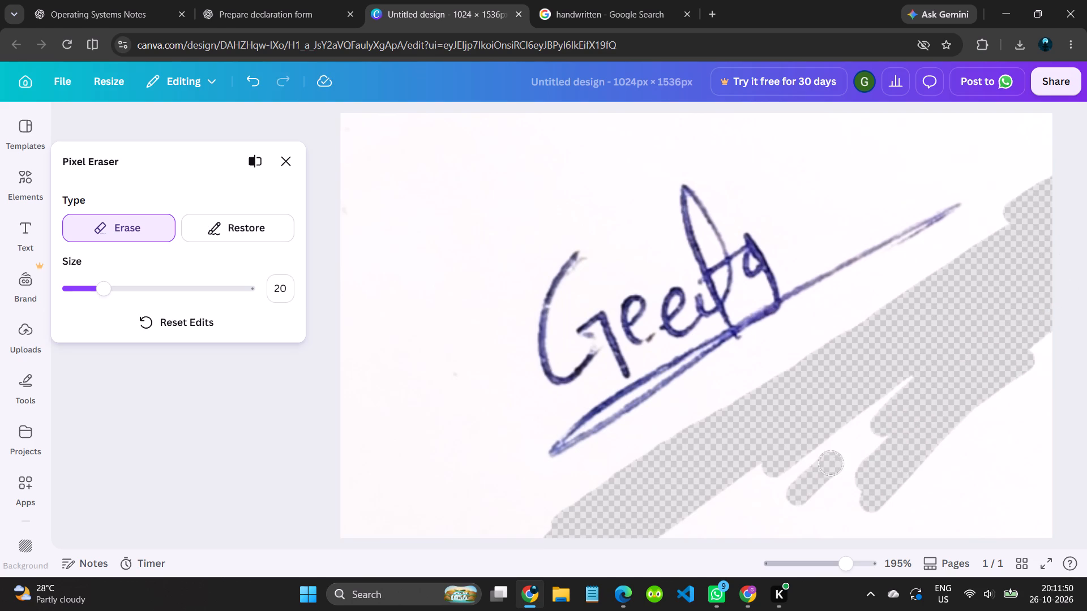
left_click_drag(851, 448, 833, 461)
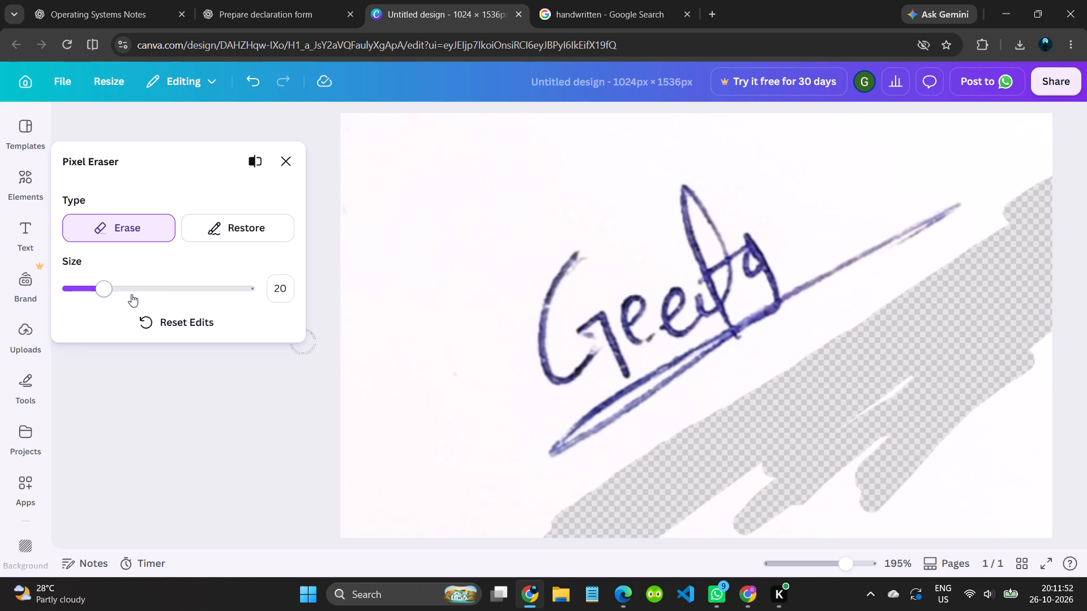
Set the eraser size to 44 and erase the remaining paper below the underline, out to the image's lower and right edges.
left_click(147, 292)
left_click_drag(677, 541, 758, 492)
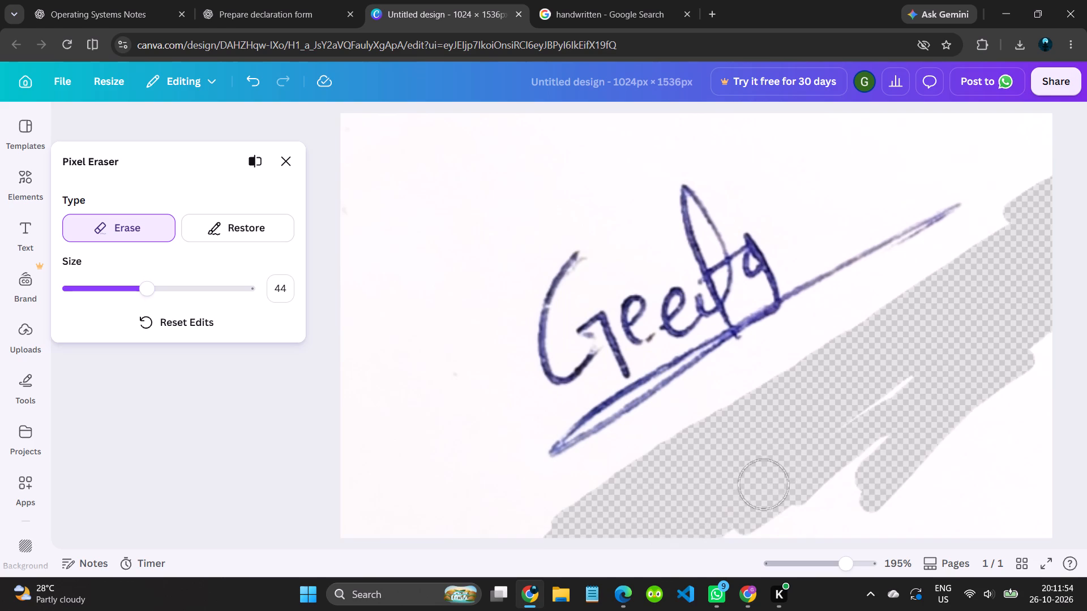
left_click_drag(758, 492, 858, 505)
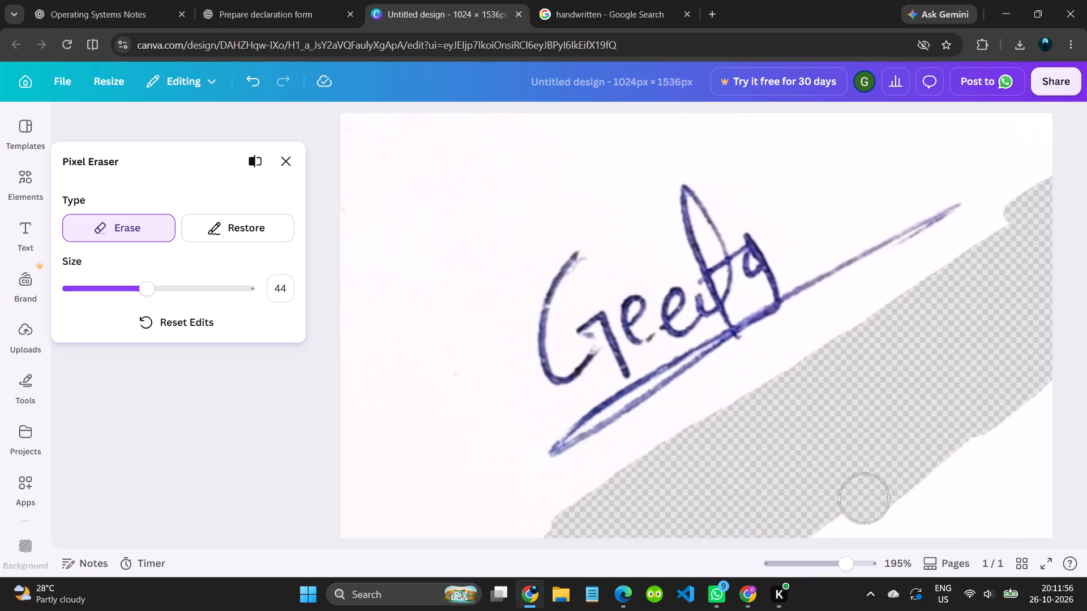
left_click_drag(858, 505, 1022, 487)
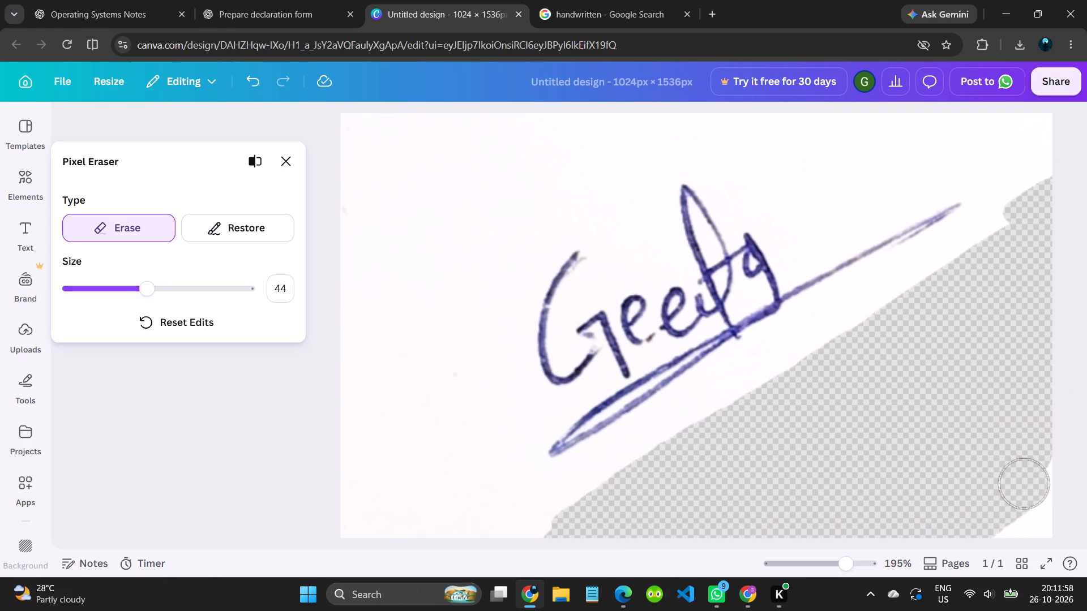
left_click_drag(1022, 487, 1025, 244)
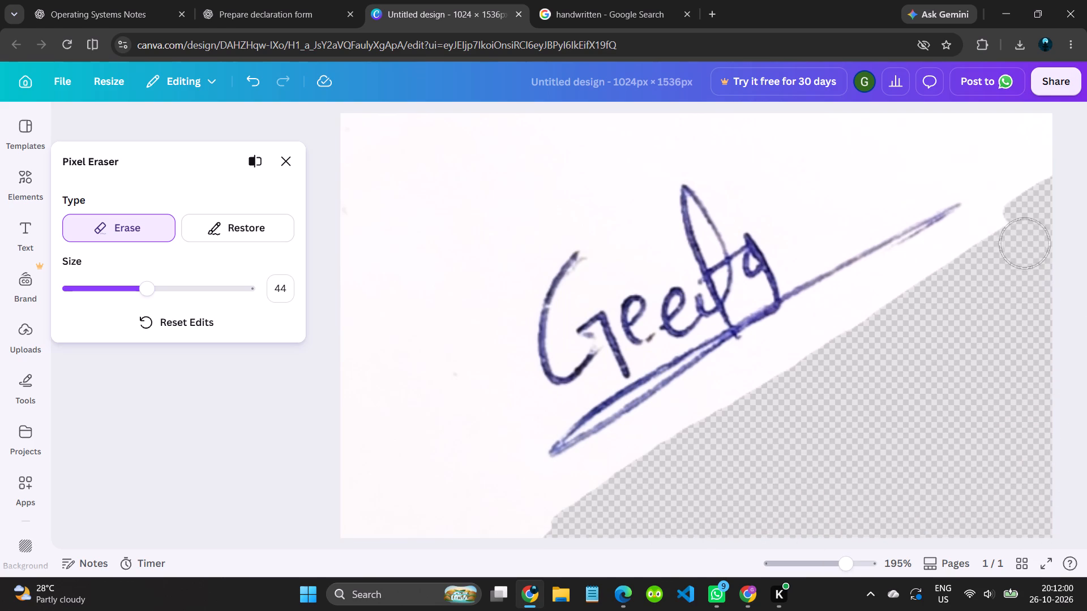
left_click_drag(1025, 244, 1025, 236)
left_click_drag(1025, 236, 779, 383)
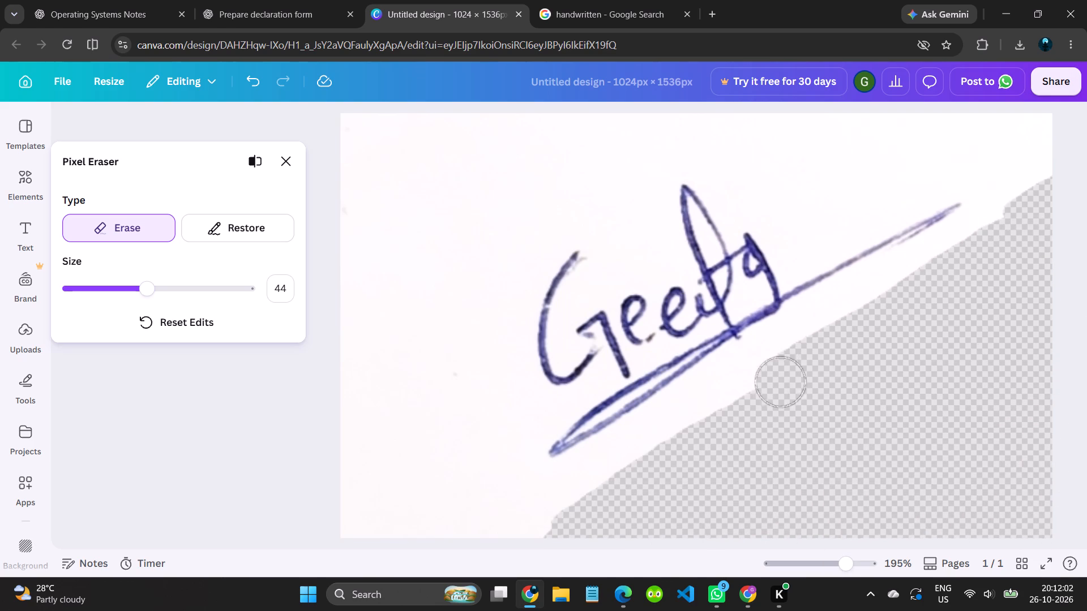
left_click_drag(779, 383, 848, 339)
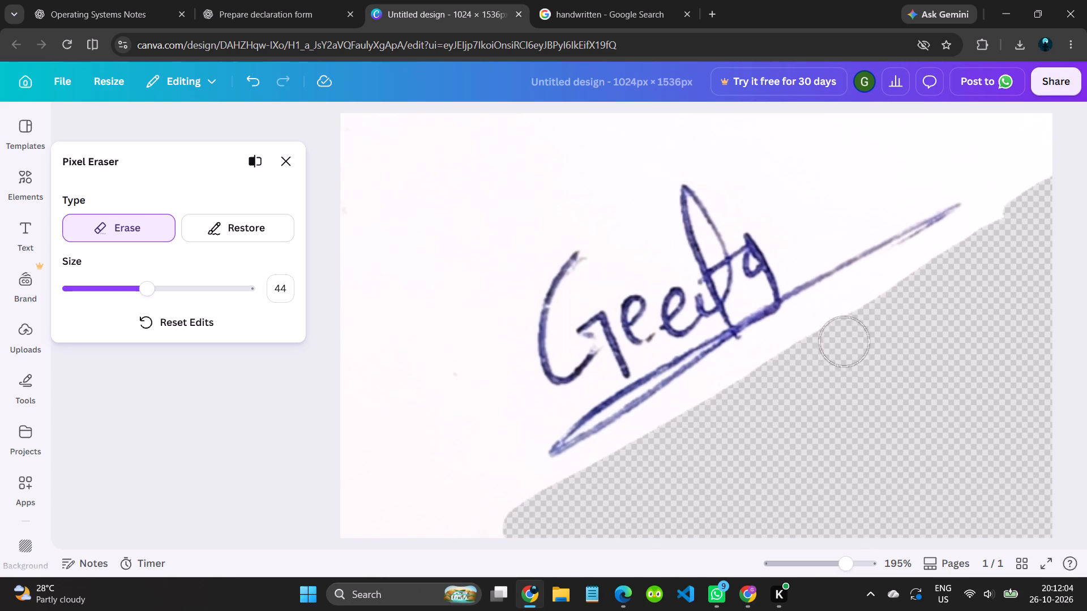
left_click_drag(848, 339, 1072, 199)
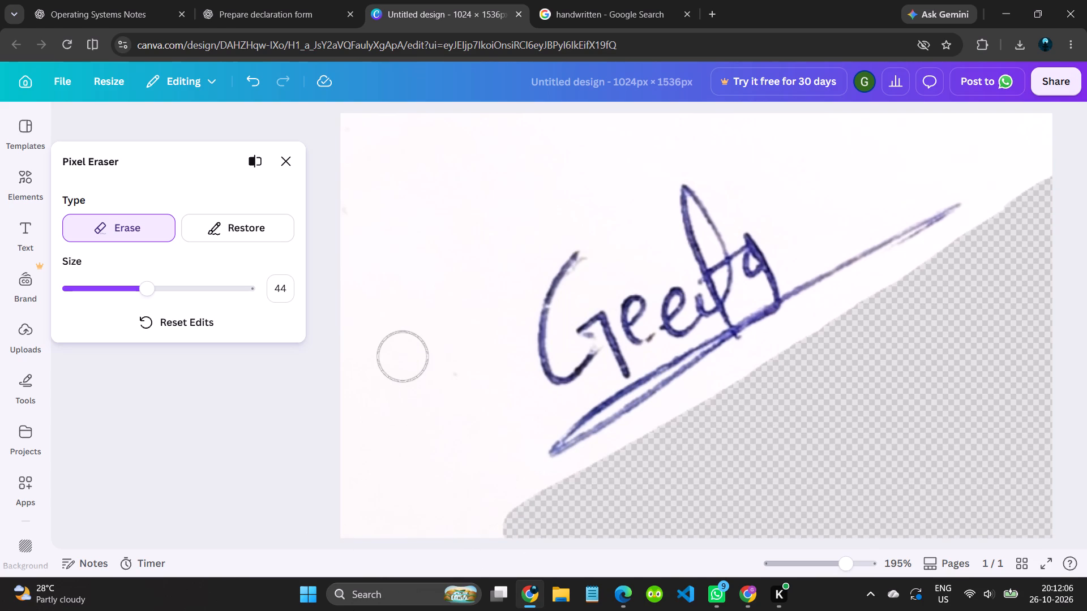
Erase all the paper to the left of the signature's first letter, from the image's top edge to its bottom edge.
left_click_drag(487, 138, 469, 553)
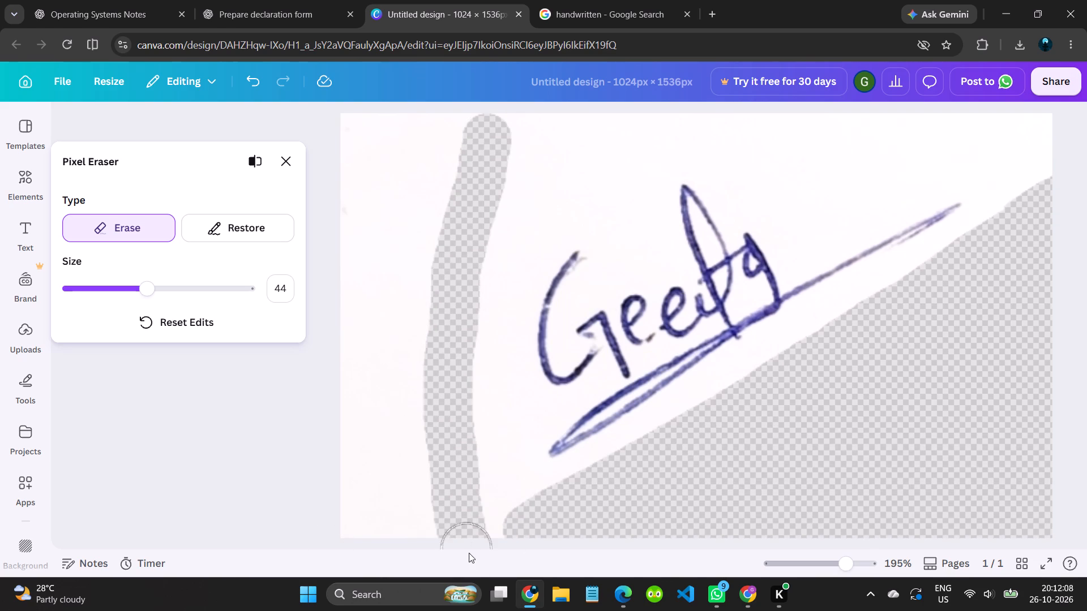
left_click_drag(469, 553, 519, 111)
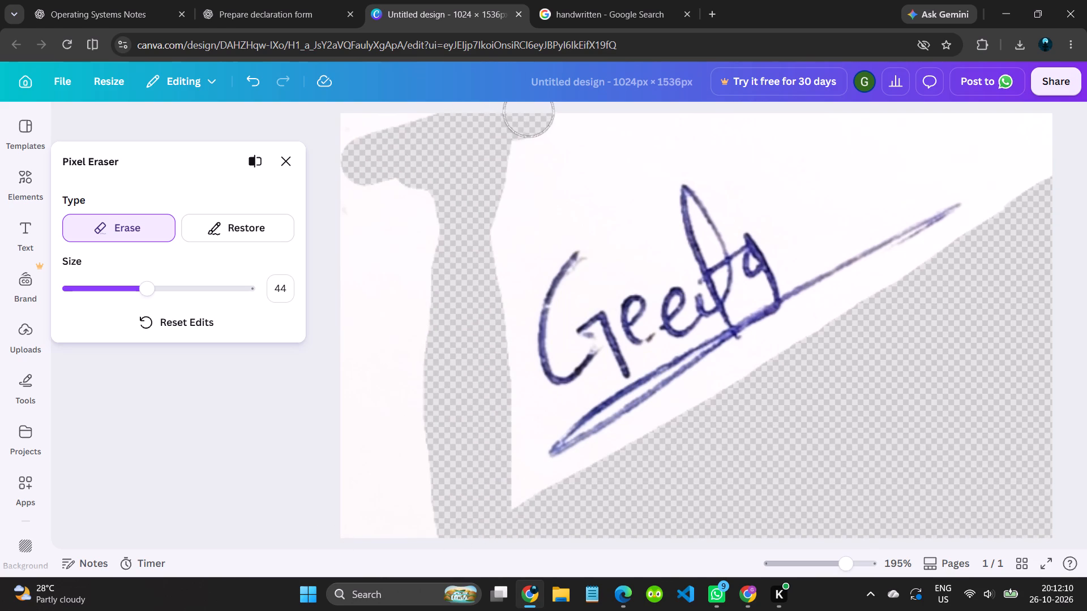
left_click_drag(519, 111, 405, 142)
left_click_drag(412, 139, 433, 194)
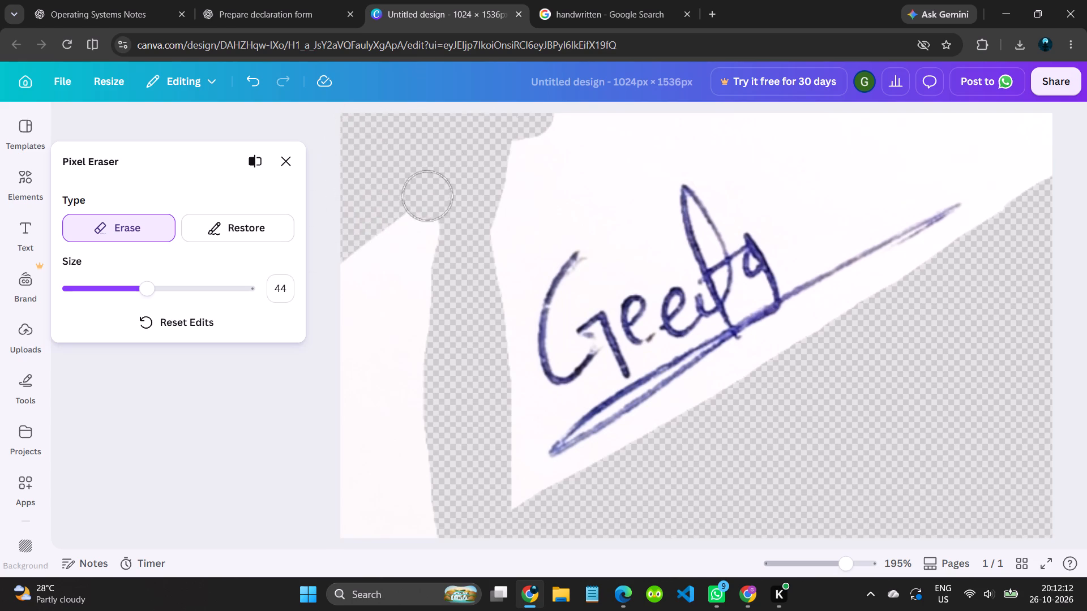
left_click_drag(433, 194, 412, 392)
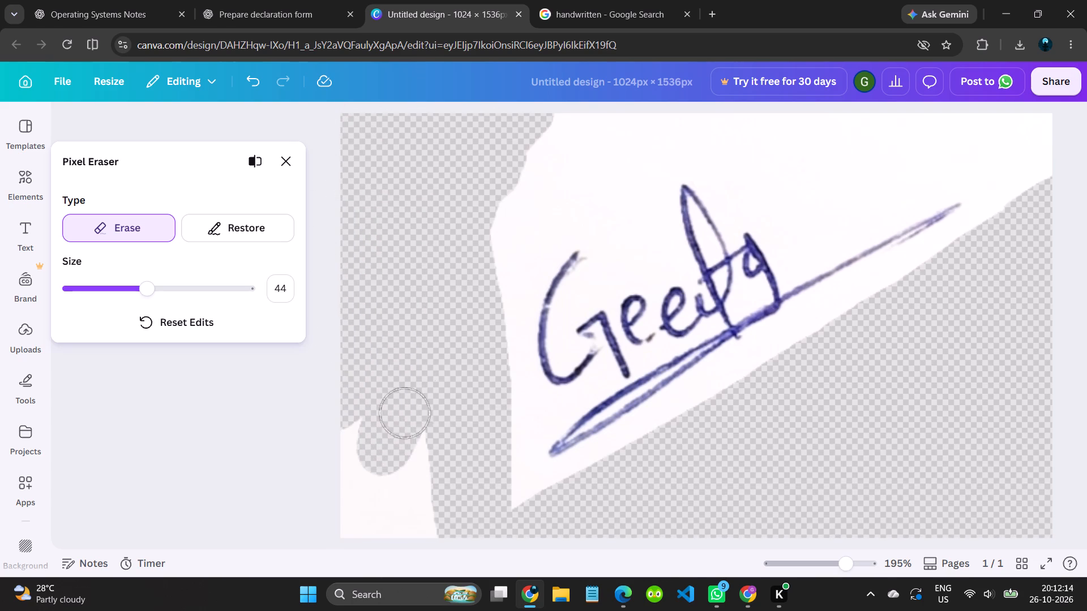
left_click_drag(412, 392, 453, 259)
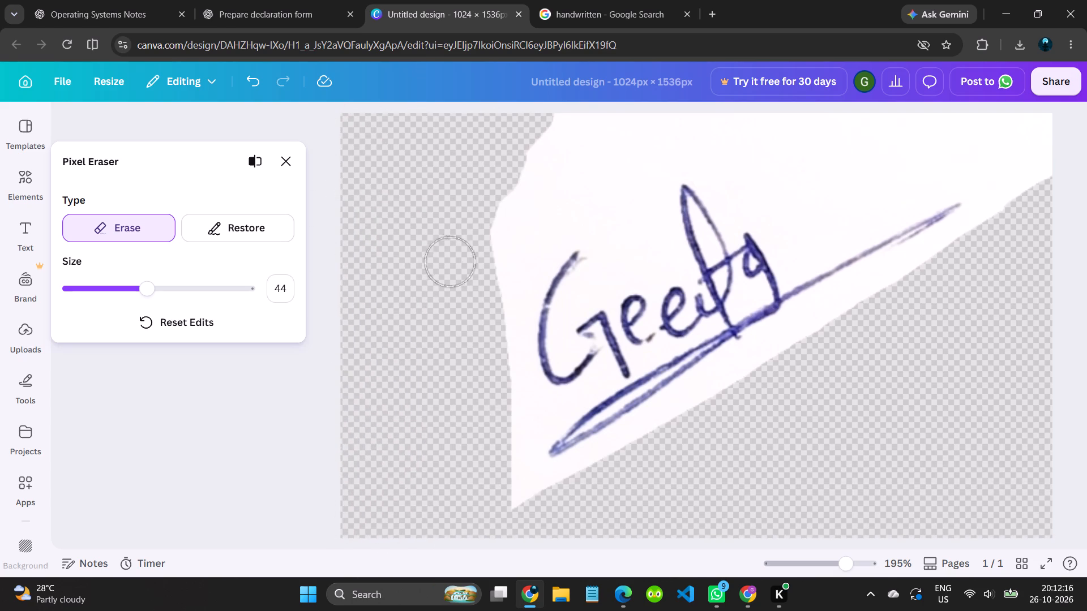
left_click_drag(453, 259, 463, 249)
Erase the paper above the signature up to the image's top edge and around the far end of the underline.
left_click_drag(463, 249, 830, 109)
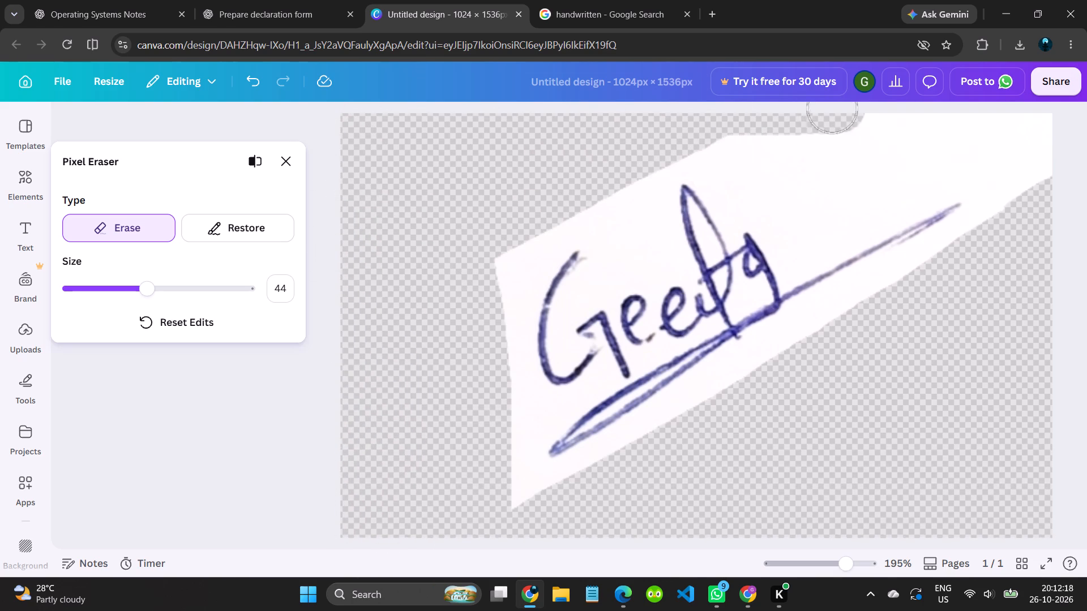
left_click_drag(830, 109, 993, 159)
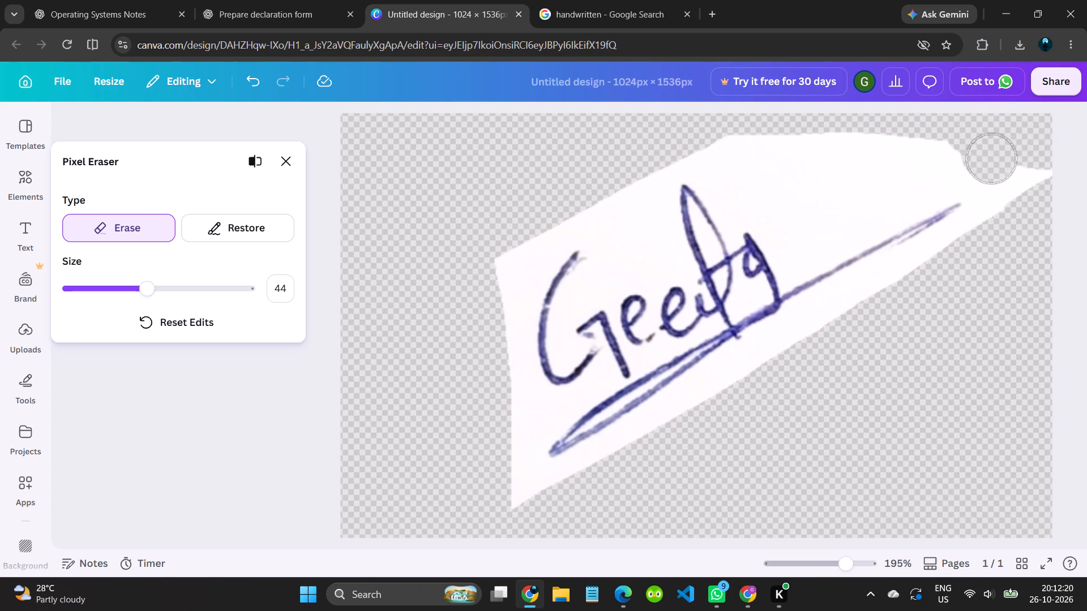
left_click_drag(993, 159, 790, 138)
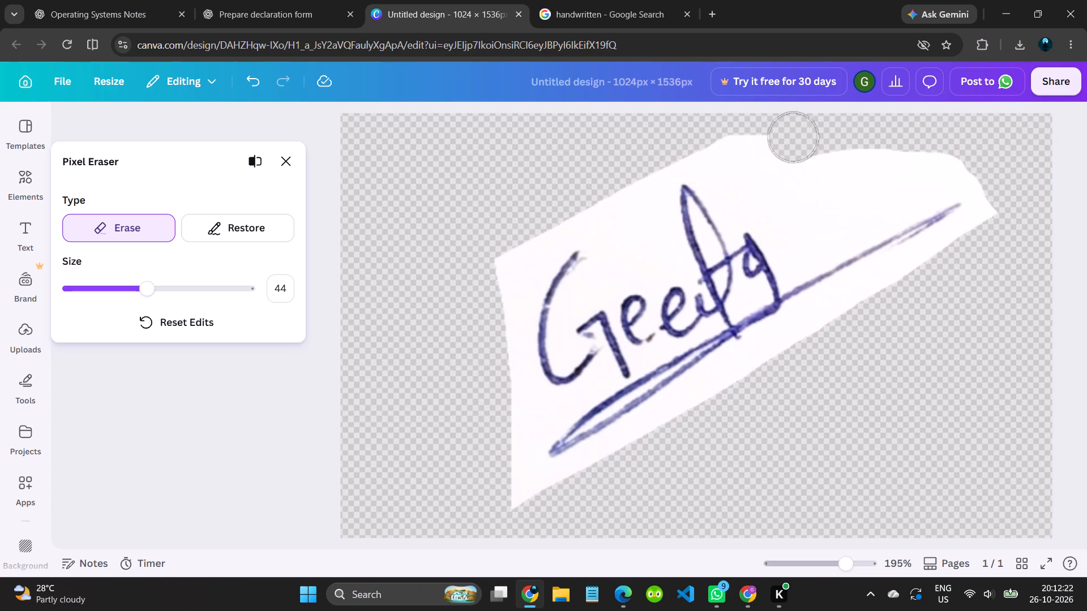
left_click_drag(790, 138, 634, 173)
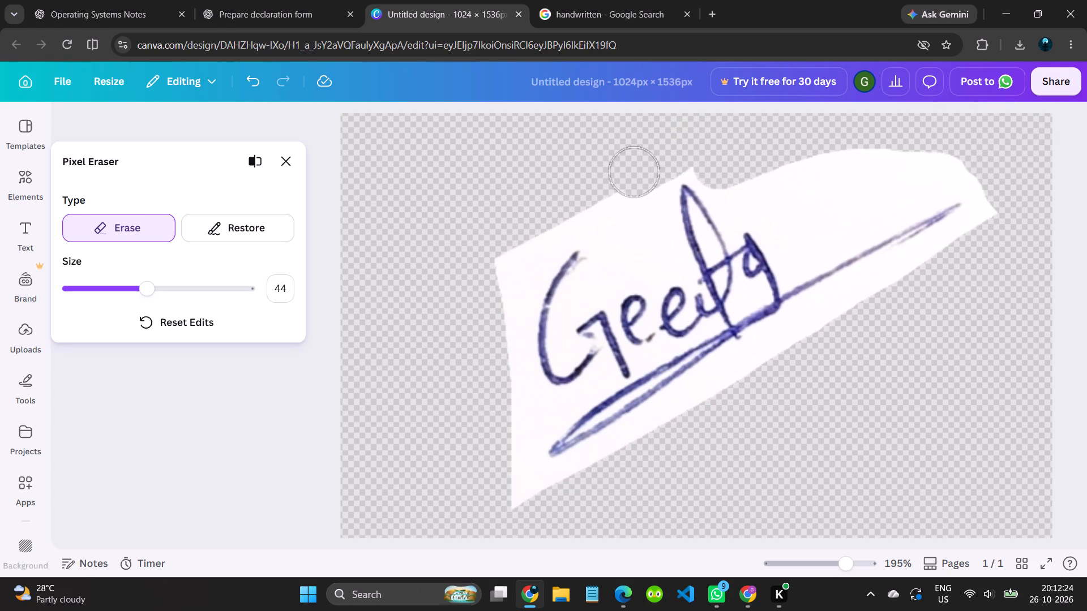
Trim the remaining paper closer to the signature around the first letter and along the lower side of the underline.
left_click_drag(634, 173, 502, 416)
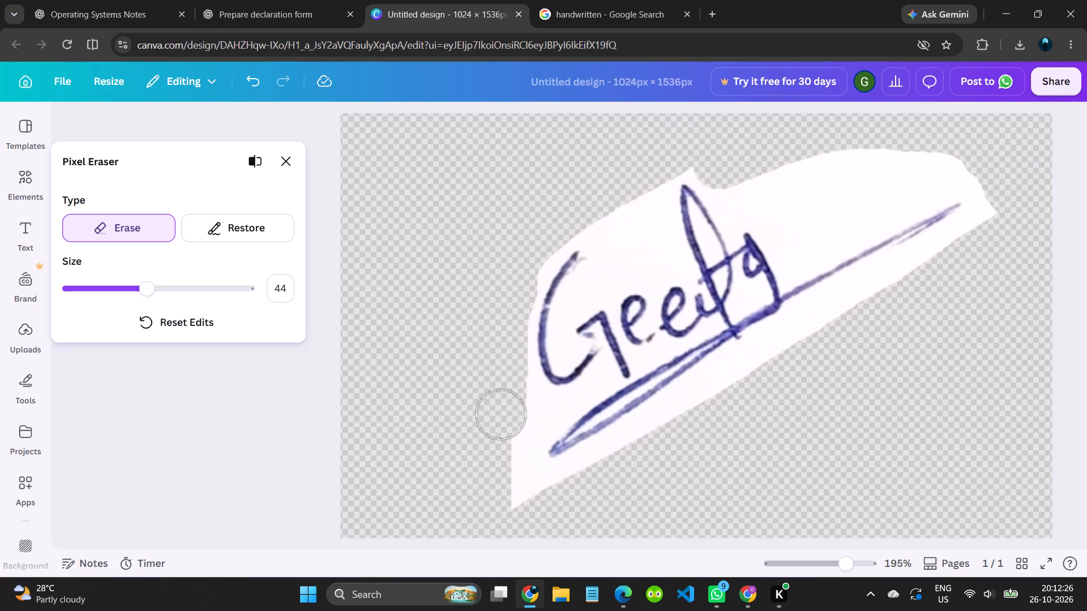
left_click_drag(502, 416, 535, 494)
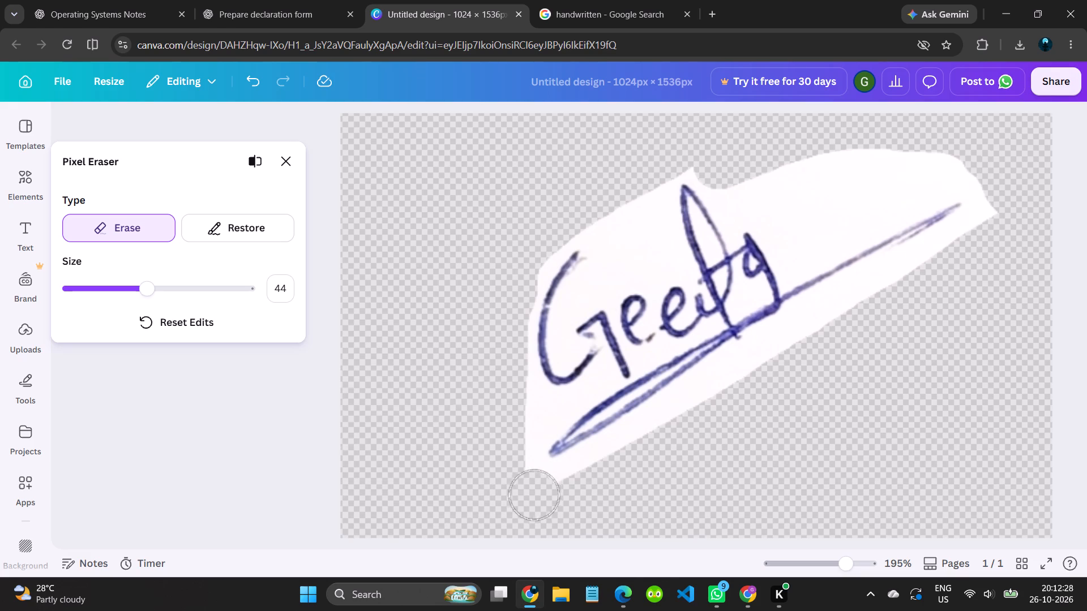
left_click_drag(535, 494, 629, 454)
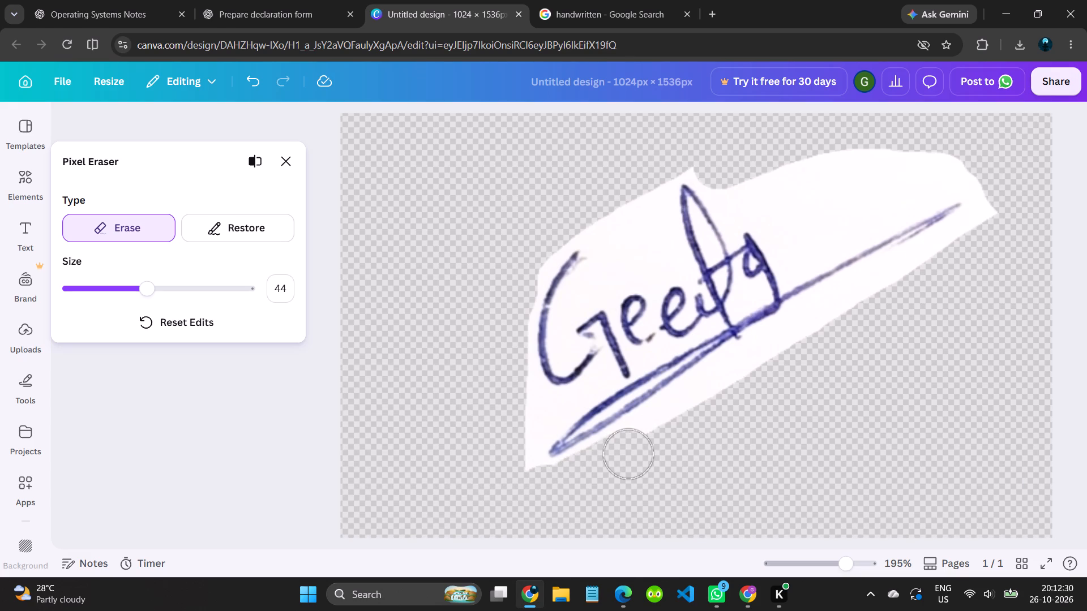
left_click_drag(629, 454, 797, 347)
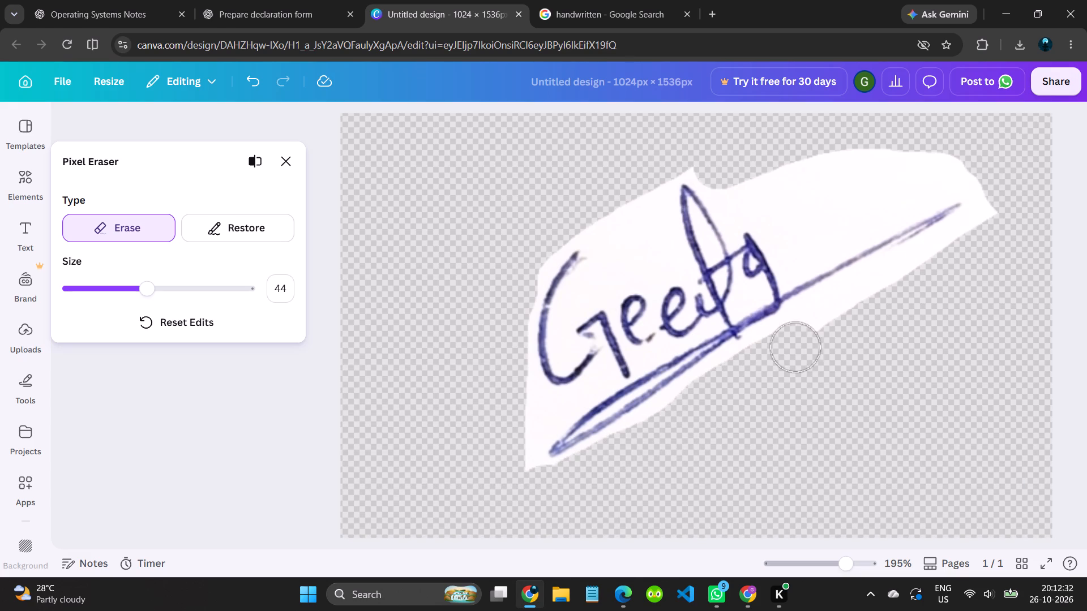
left_click_drag(797, 347, 982, 201)
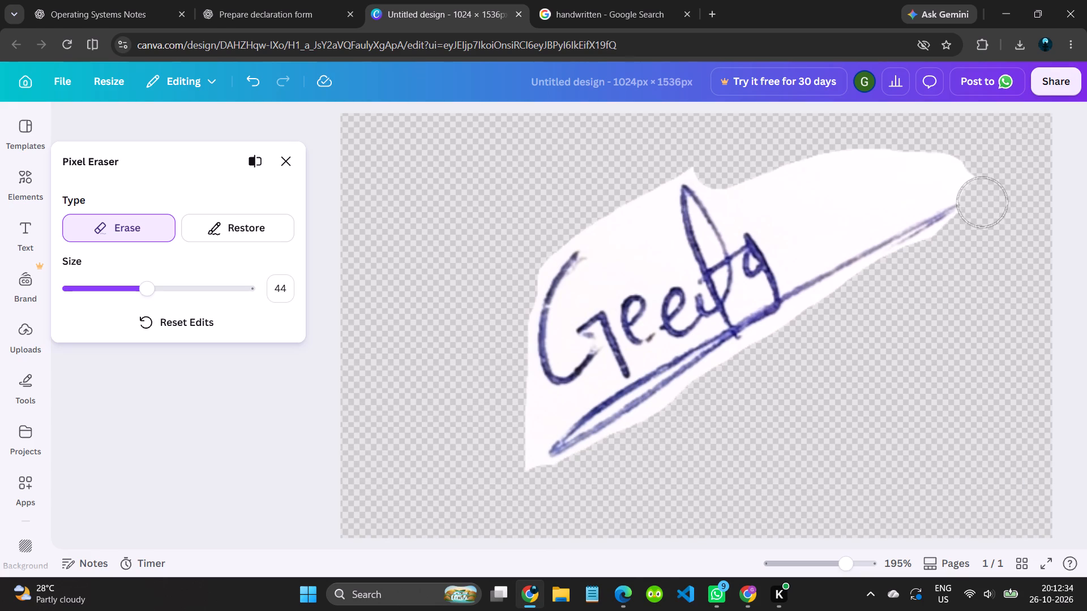
Erase the long underline tail extending past the signature's last letter, together with the paper around and above it.
left_click_drag(982, 201, 834, 227)
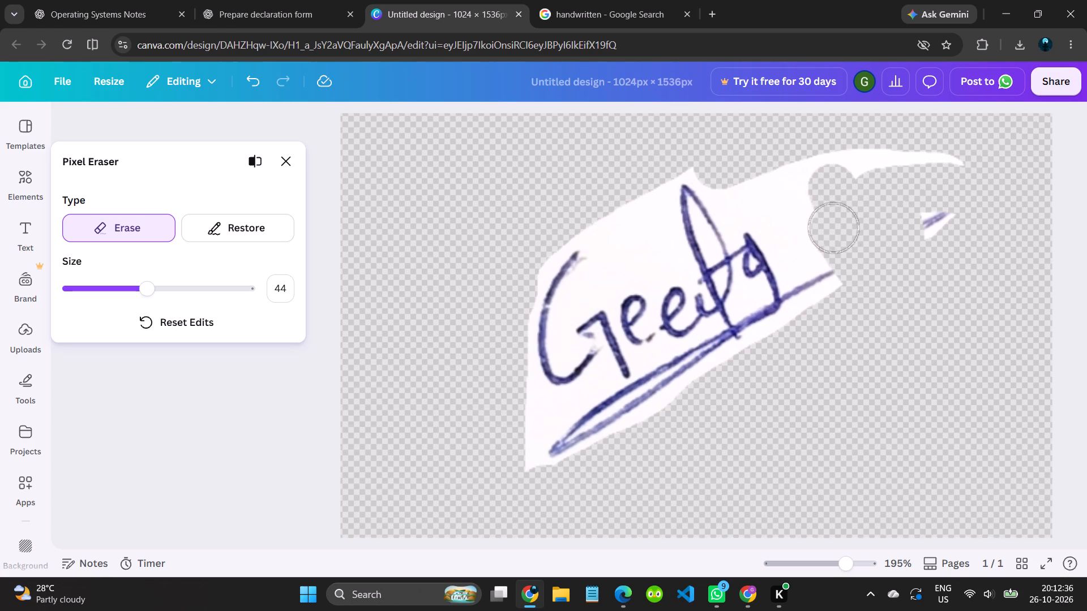
left_click_drag(834, 227, 914, 150)
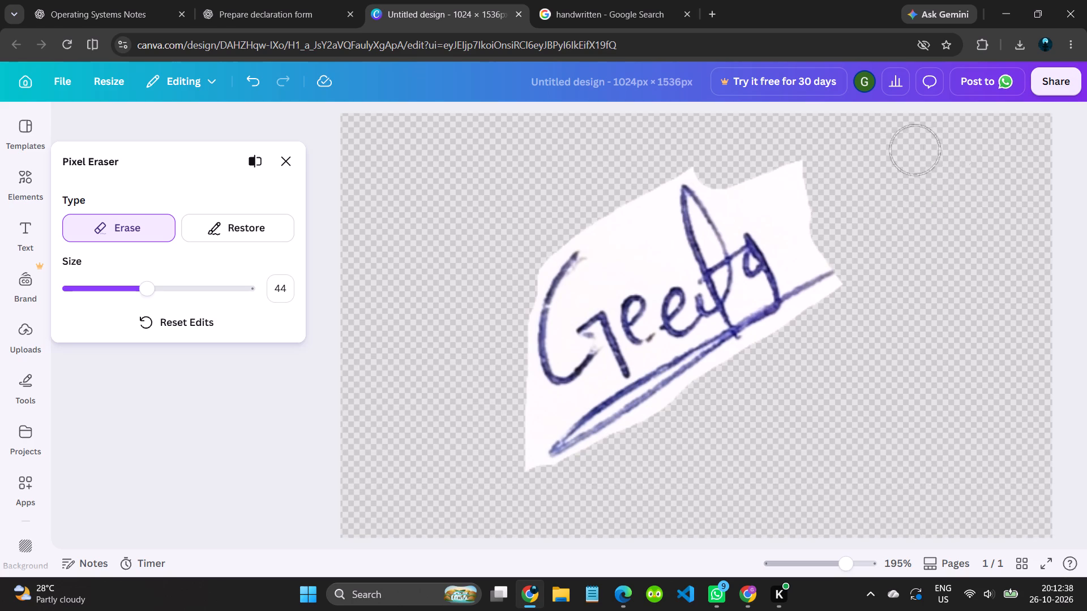
left_click_drag(914, 150, 789, 193)
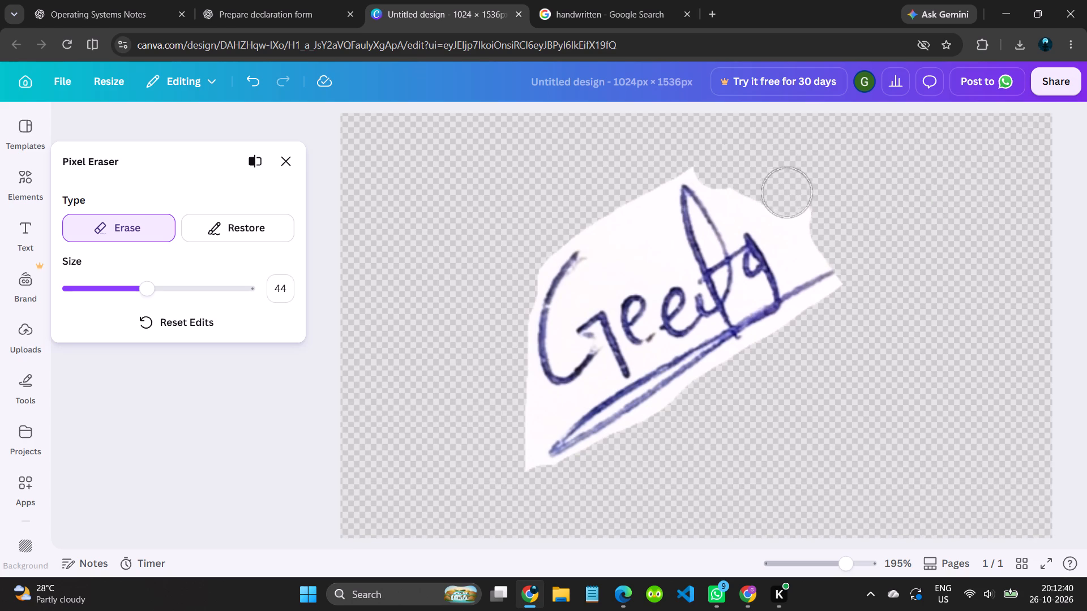
left_click_drag(789, 193, 875, 203)
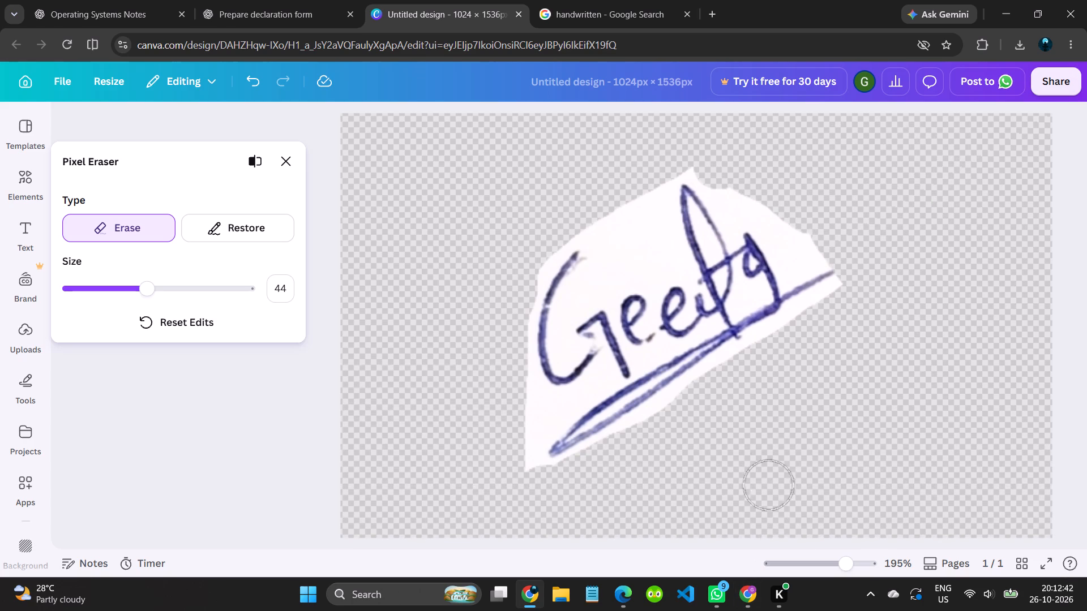
Erase the leftover paper below the signature's first letter and around the near end of its underline, and finish erasing.
left_click(527, 417)
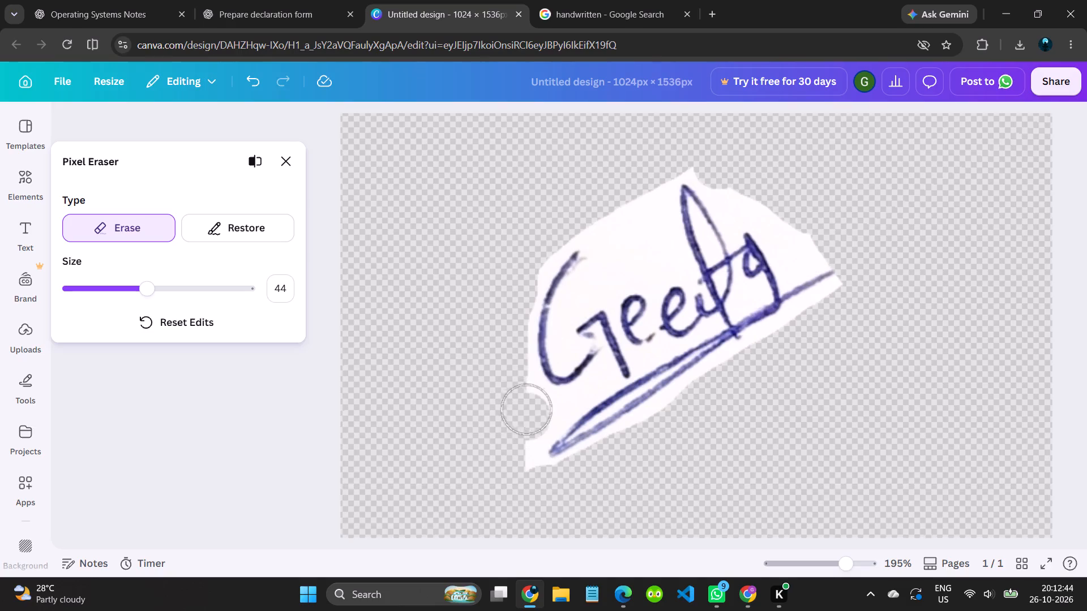
left_click(522, 398)
left_click(512, 382)
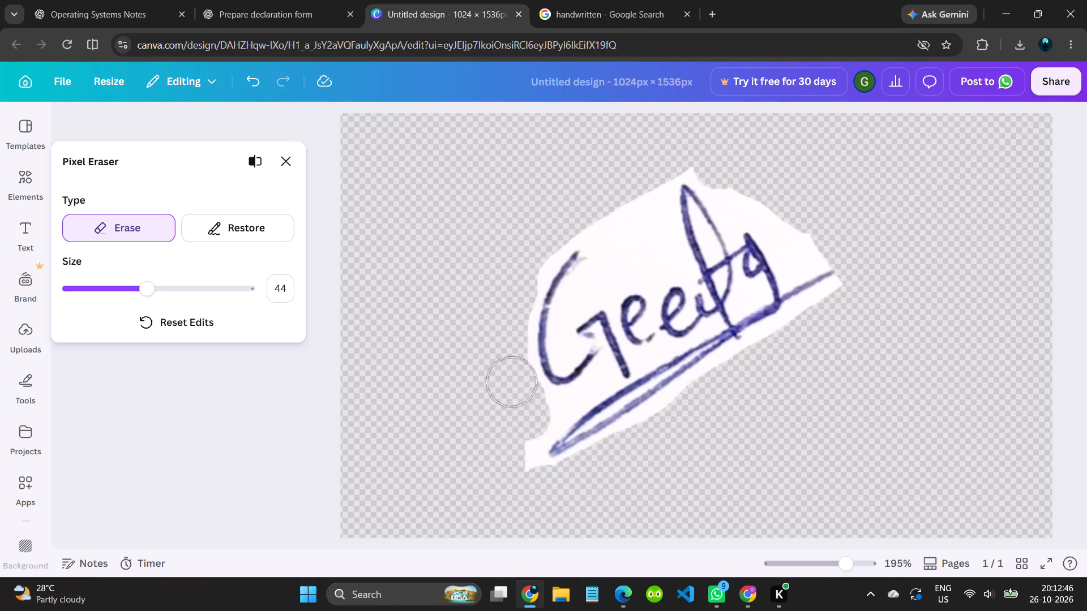
left_click(511, 448)
left_click(517, 457)
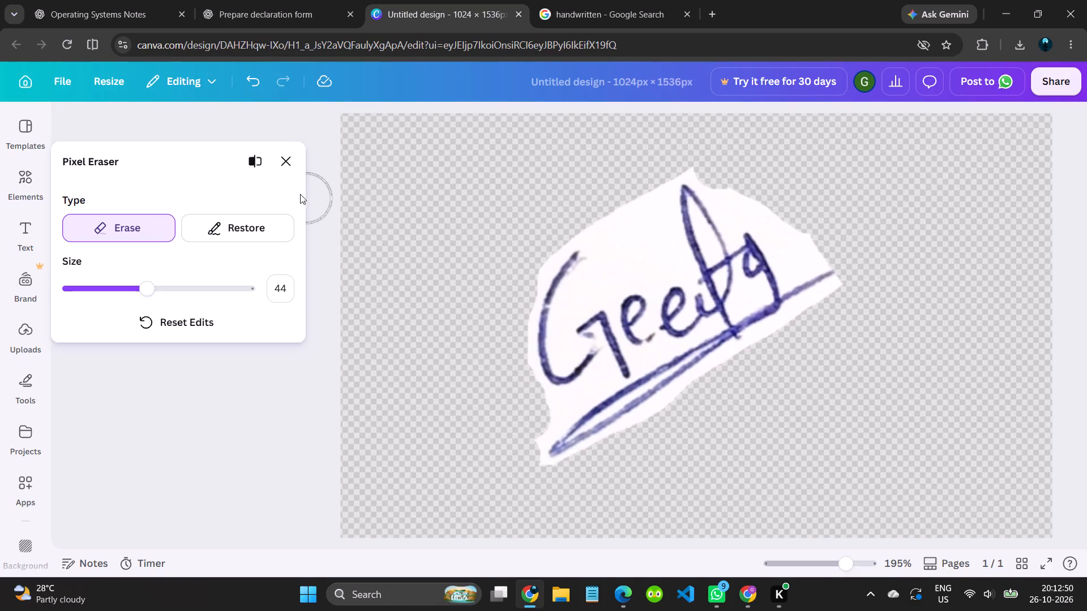
left_click(292, 169)
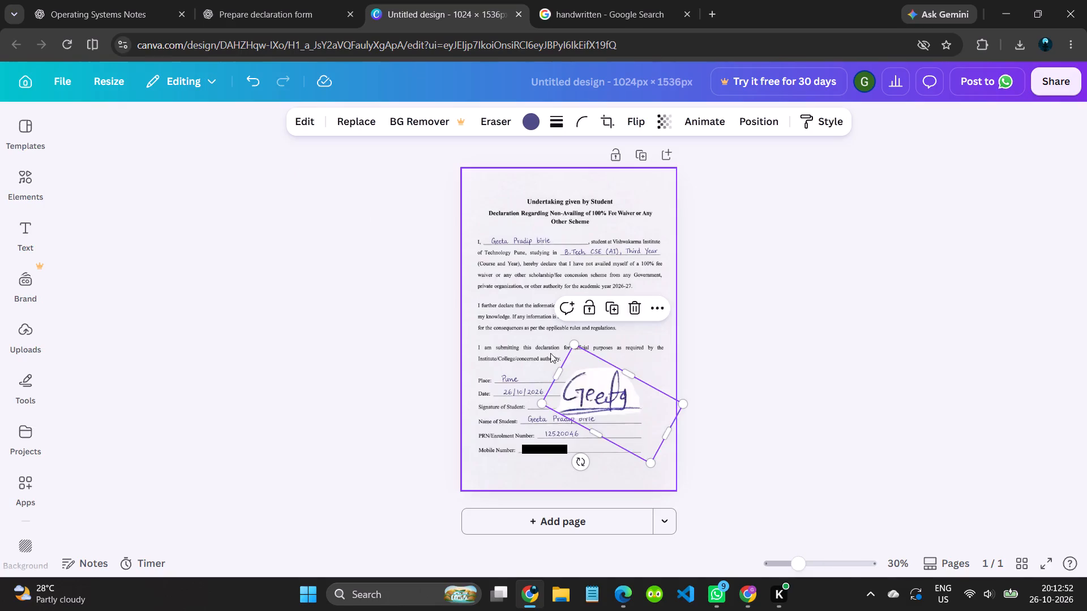
Shrink the signature image and place it on the Signature of Student line, just below the date.
left_click(652, 458)
left_click_drag(652, 458, 611, 388)
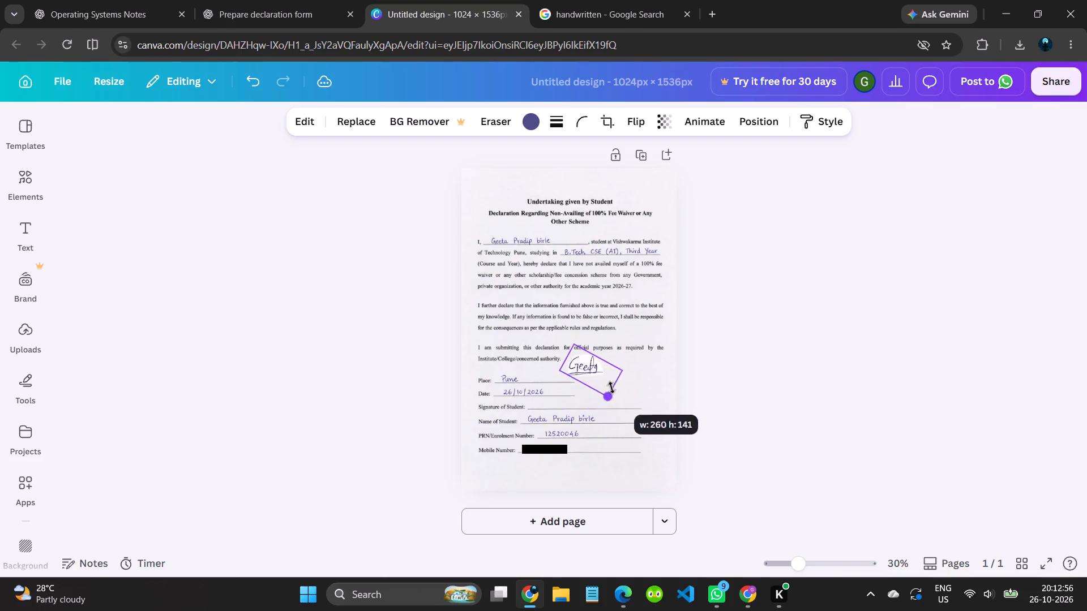
left_click_drag(611, 388, 602, 376)
left_click_drag(581, 357, 549, 397)
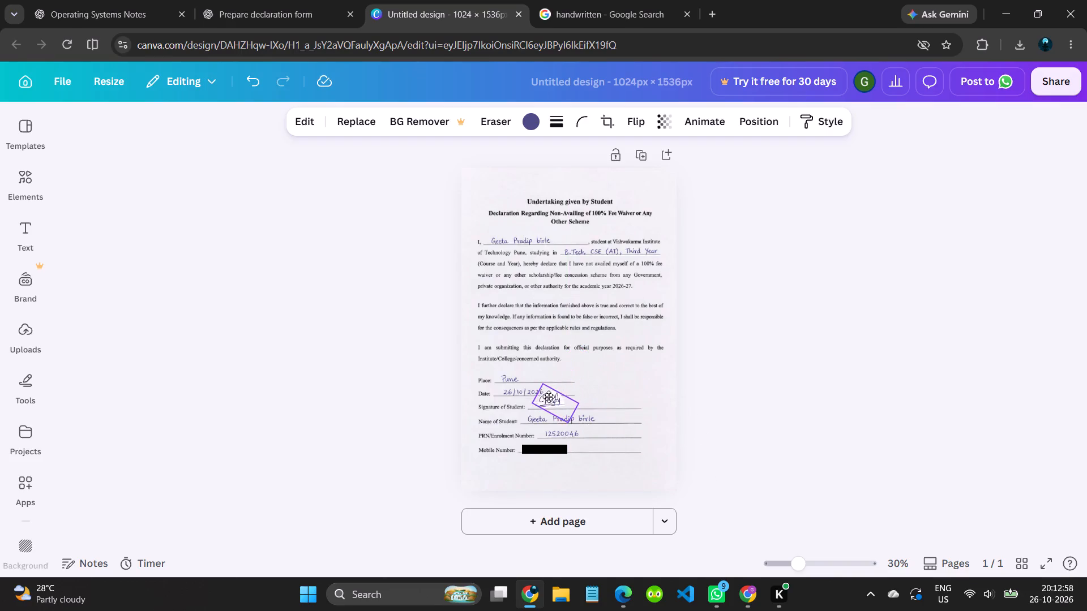
left_click_drag(549, 397, 547, 401)
left_click_drag(568, 429, 561, 420)
left_click(551, 403)
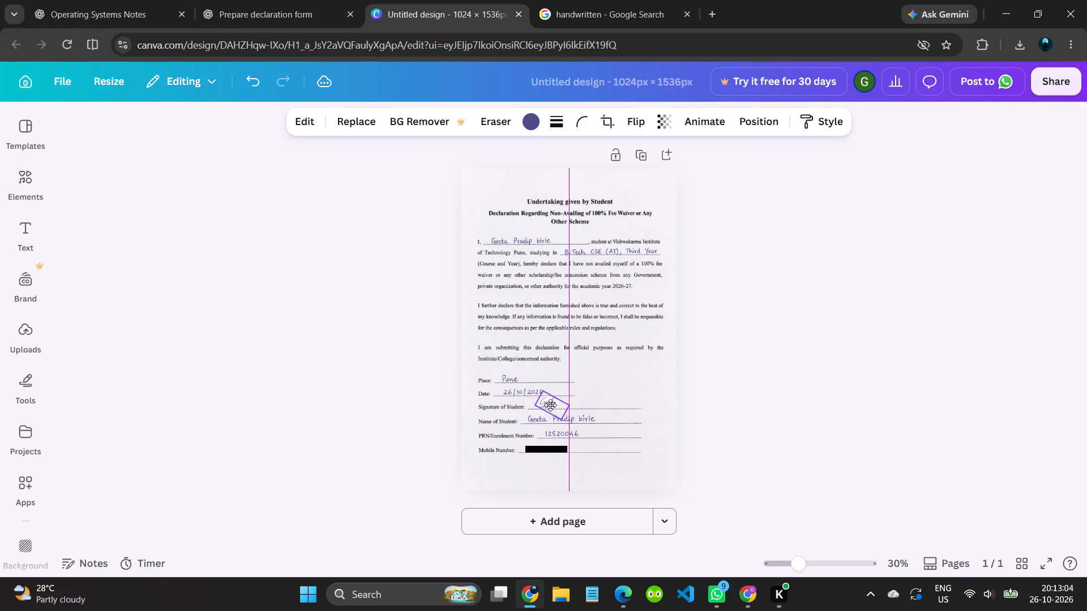
left_click(730, 406)
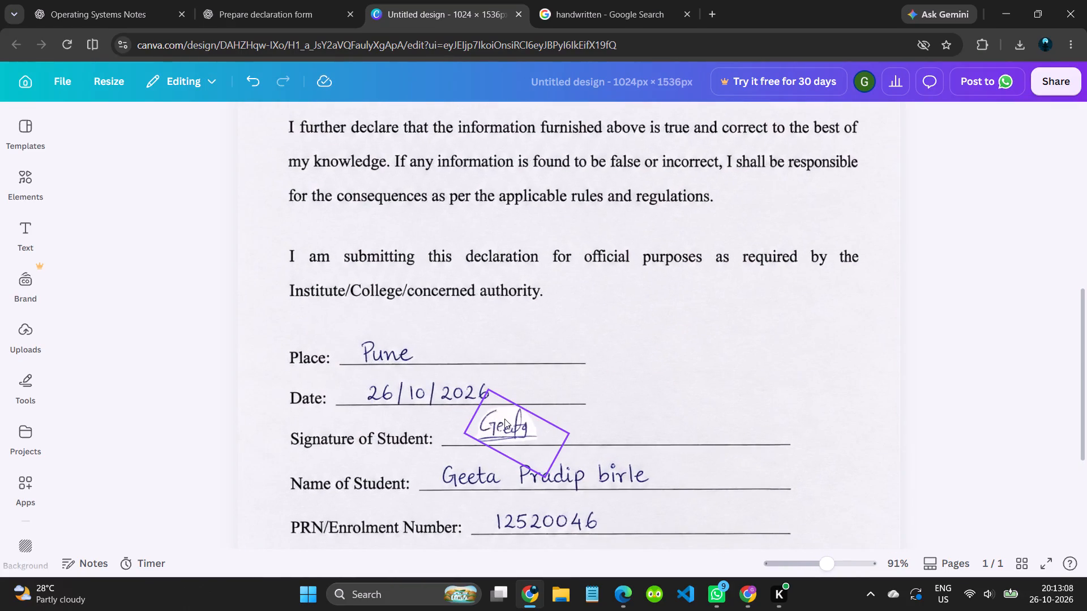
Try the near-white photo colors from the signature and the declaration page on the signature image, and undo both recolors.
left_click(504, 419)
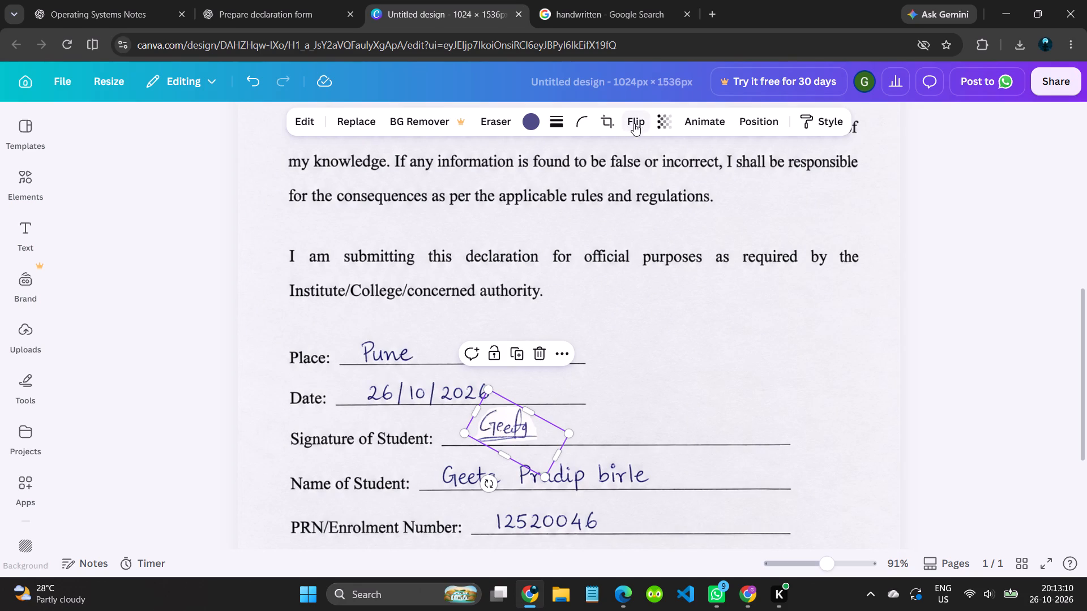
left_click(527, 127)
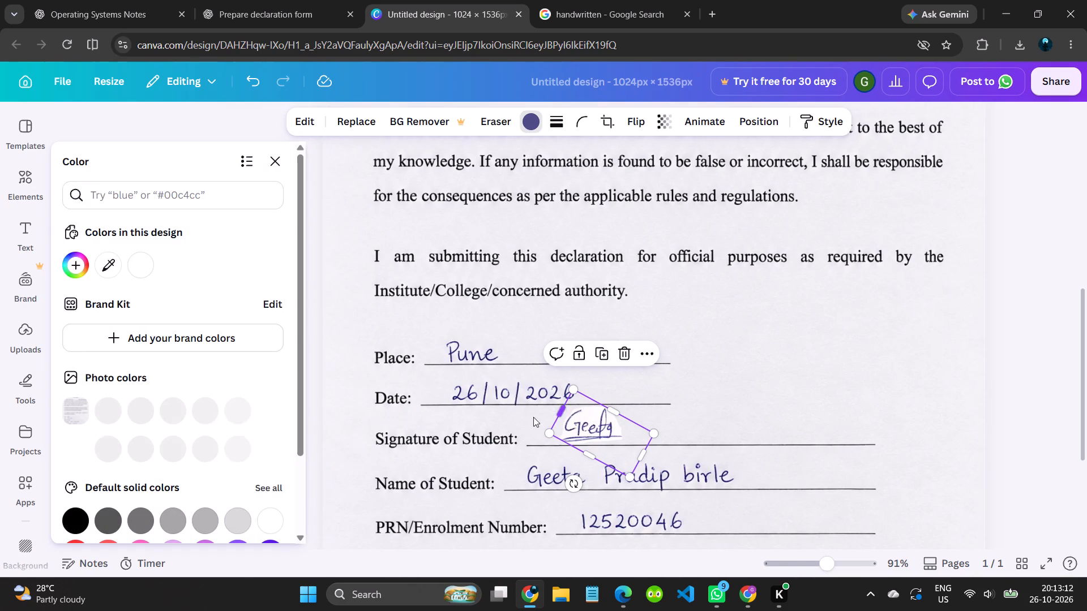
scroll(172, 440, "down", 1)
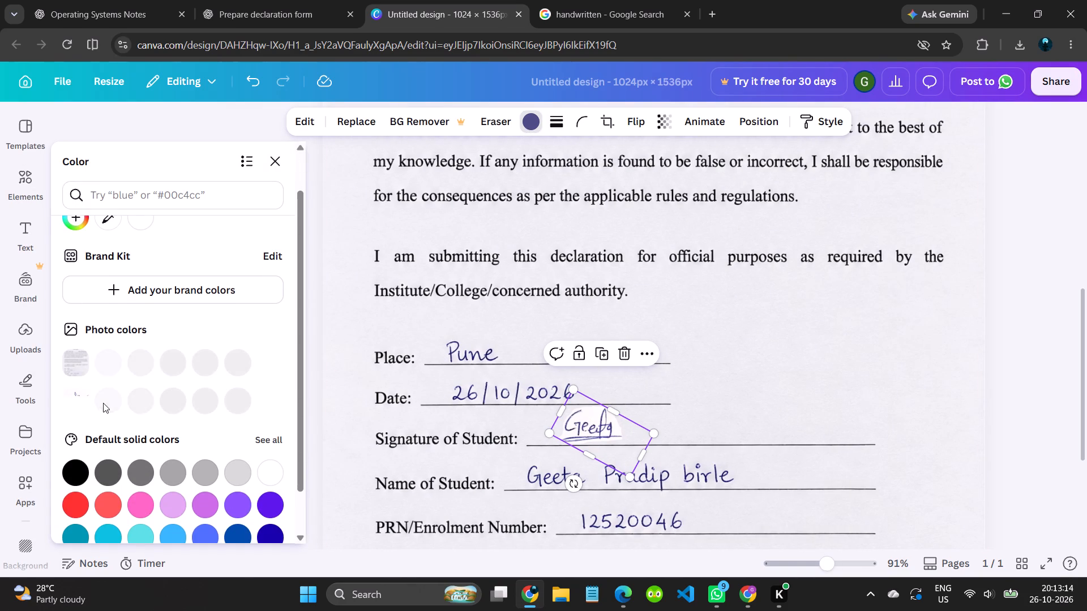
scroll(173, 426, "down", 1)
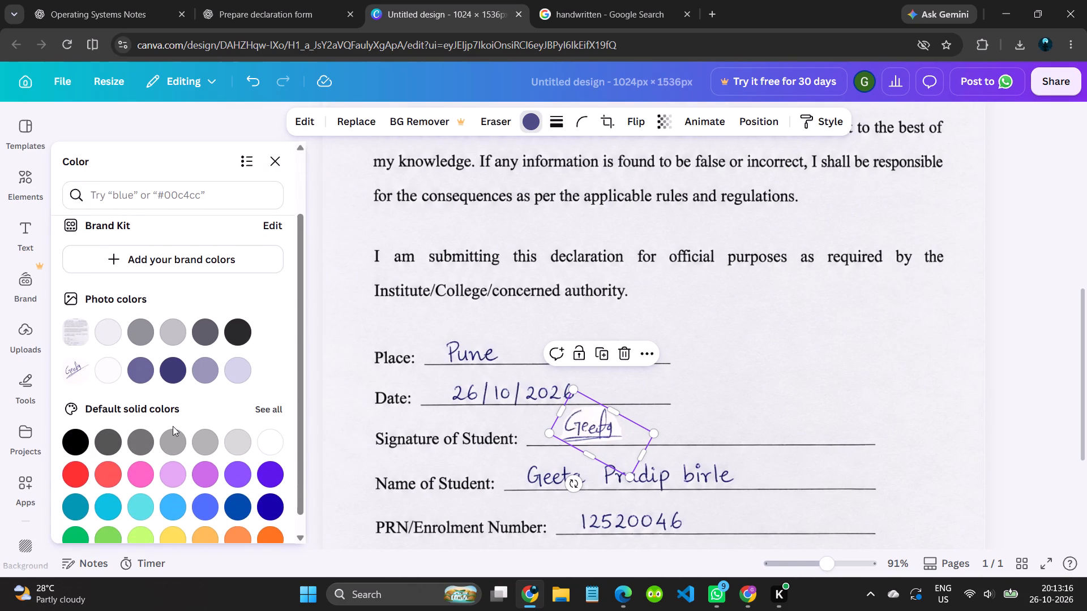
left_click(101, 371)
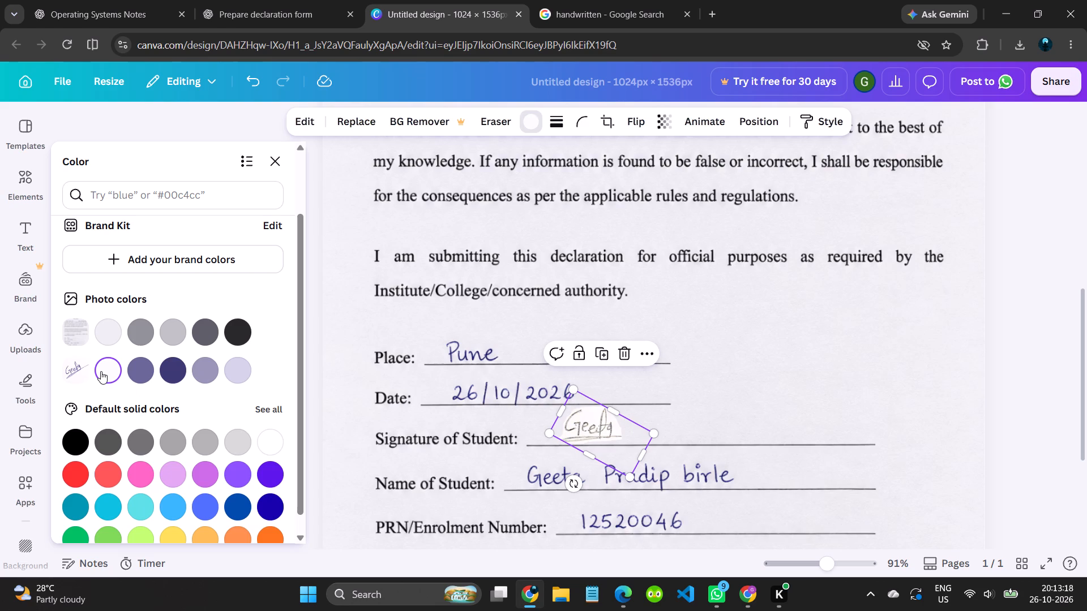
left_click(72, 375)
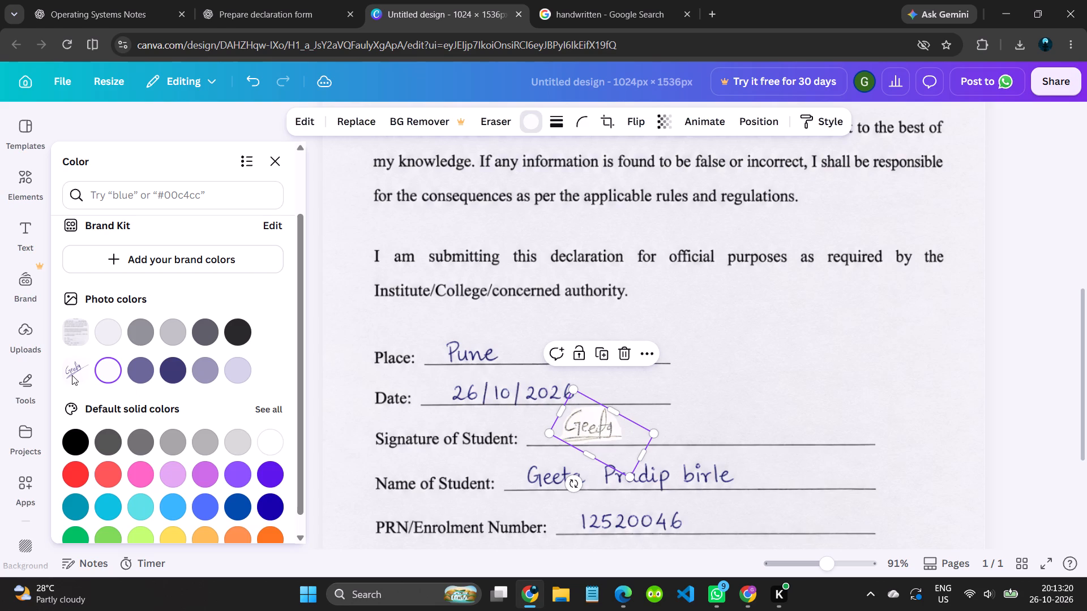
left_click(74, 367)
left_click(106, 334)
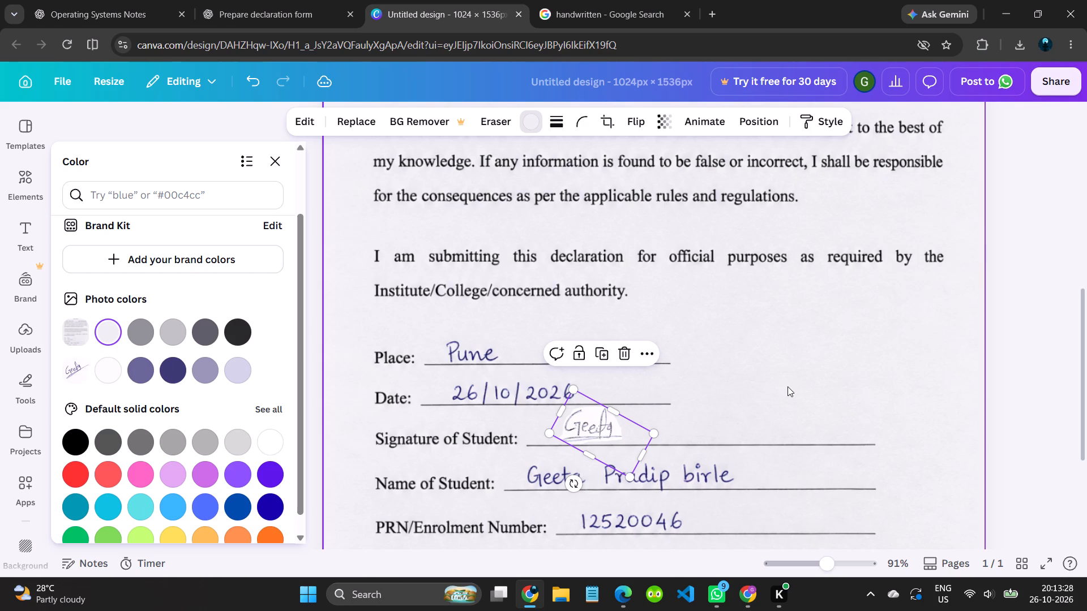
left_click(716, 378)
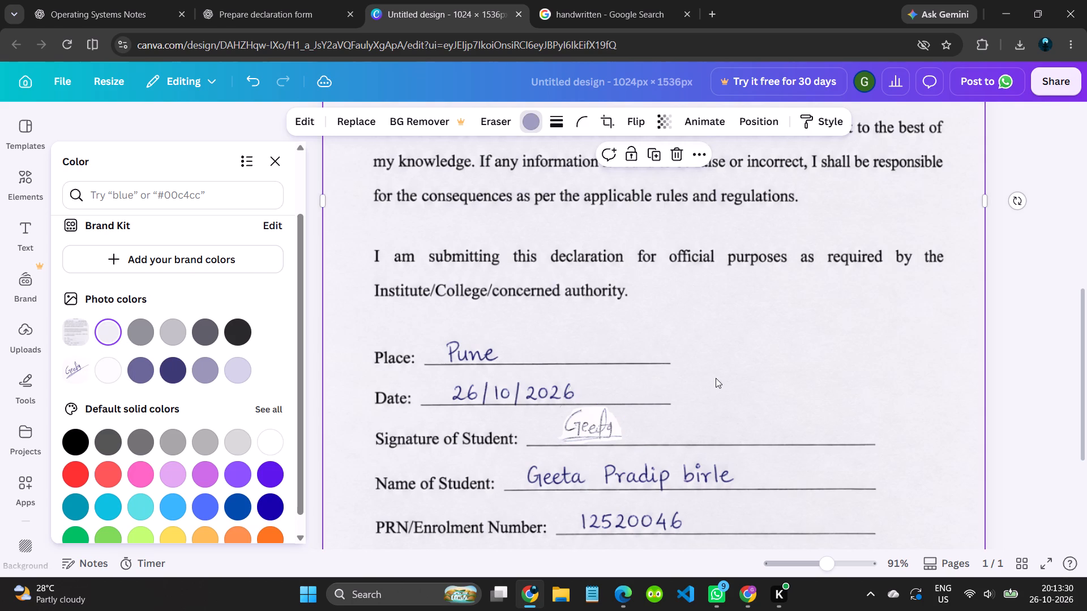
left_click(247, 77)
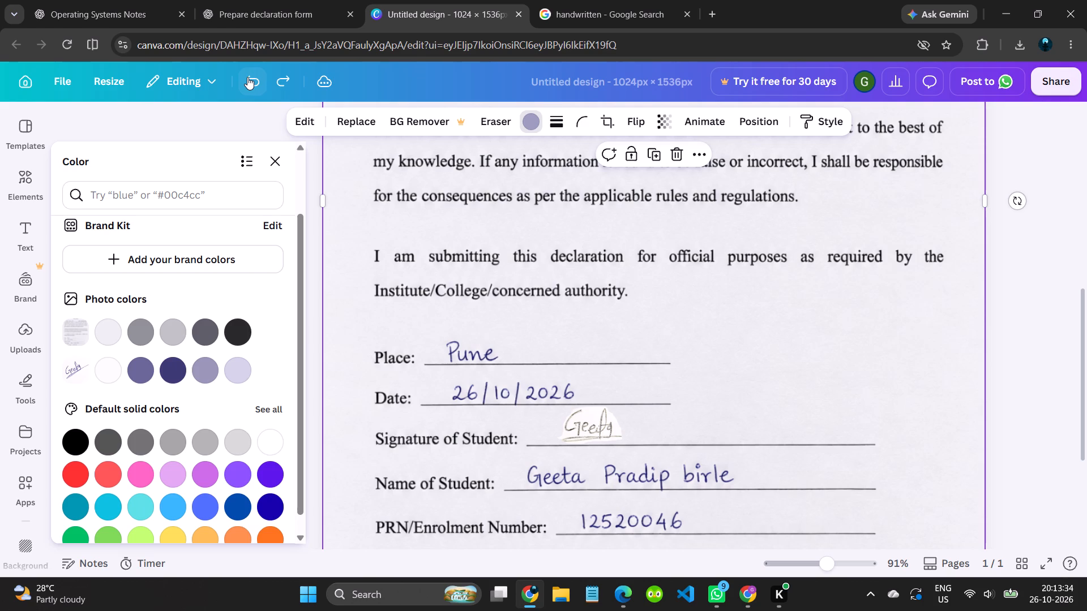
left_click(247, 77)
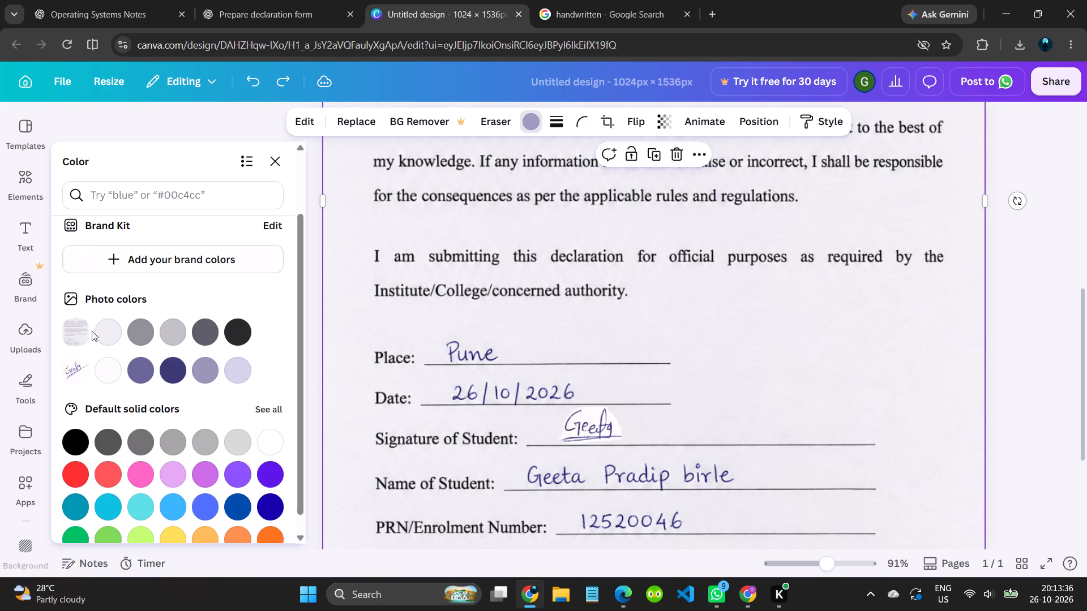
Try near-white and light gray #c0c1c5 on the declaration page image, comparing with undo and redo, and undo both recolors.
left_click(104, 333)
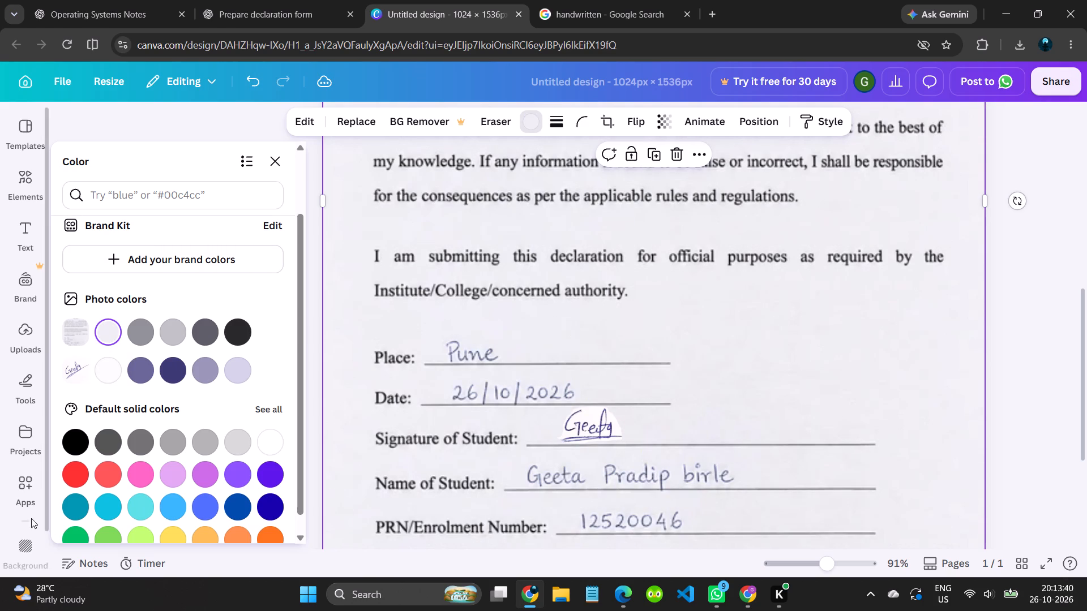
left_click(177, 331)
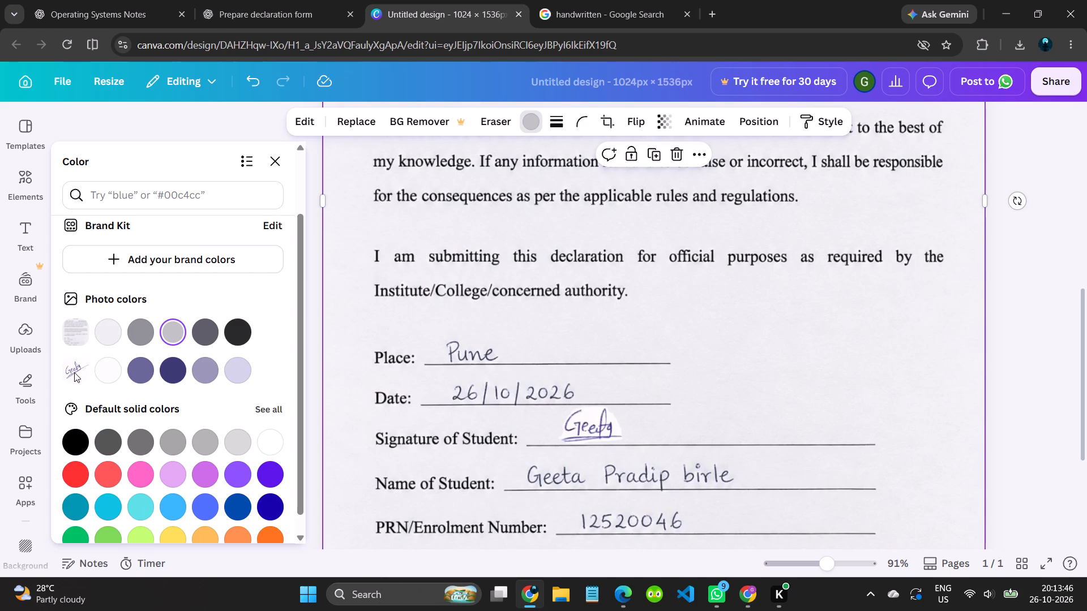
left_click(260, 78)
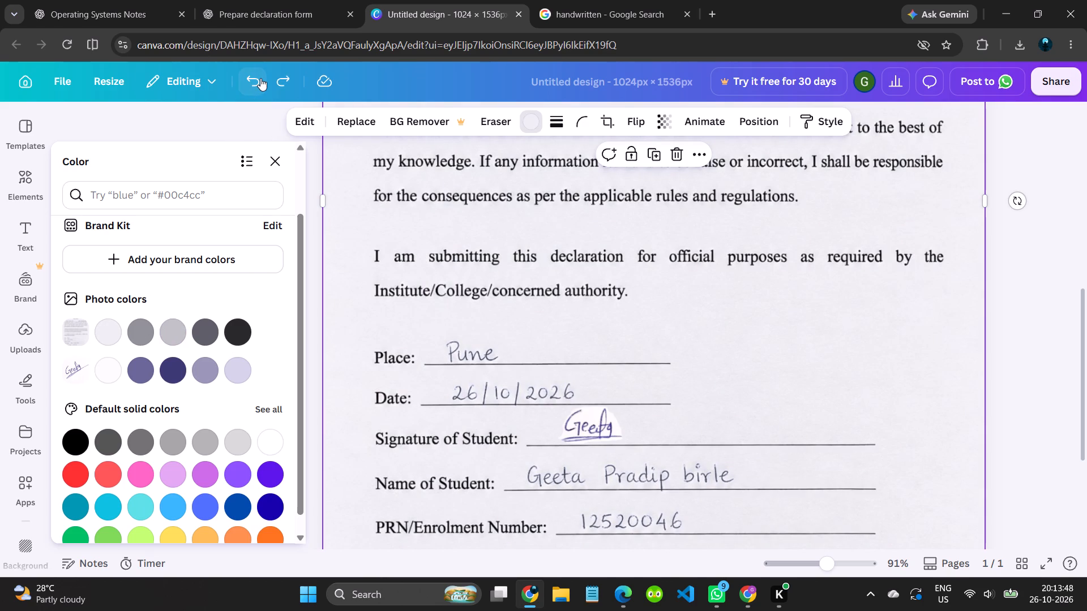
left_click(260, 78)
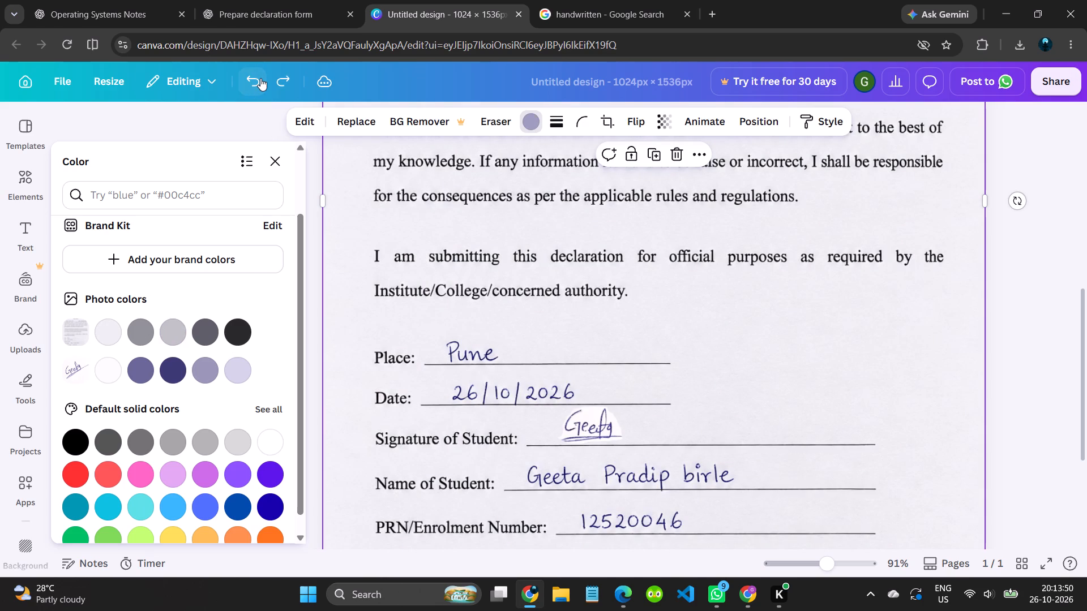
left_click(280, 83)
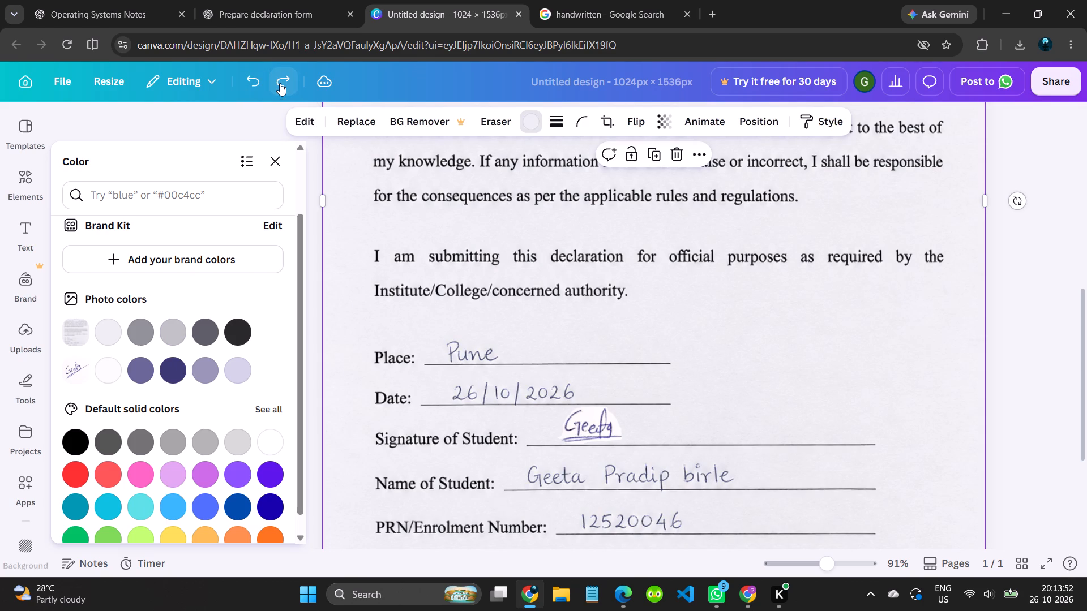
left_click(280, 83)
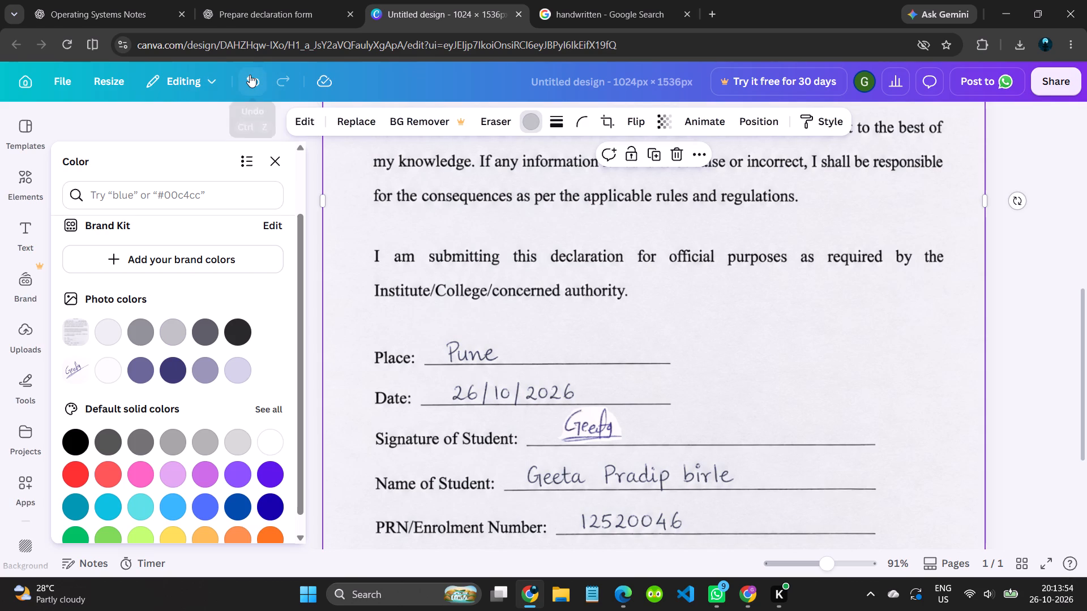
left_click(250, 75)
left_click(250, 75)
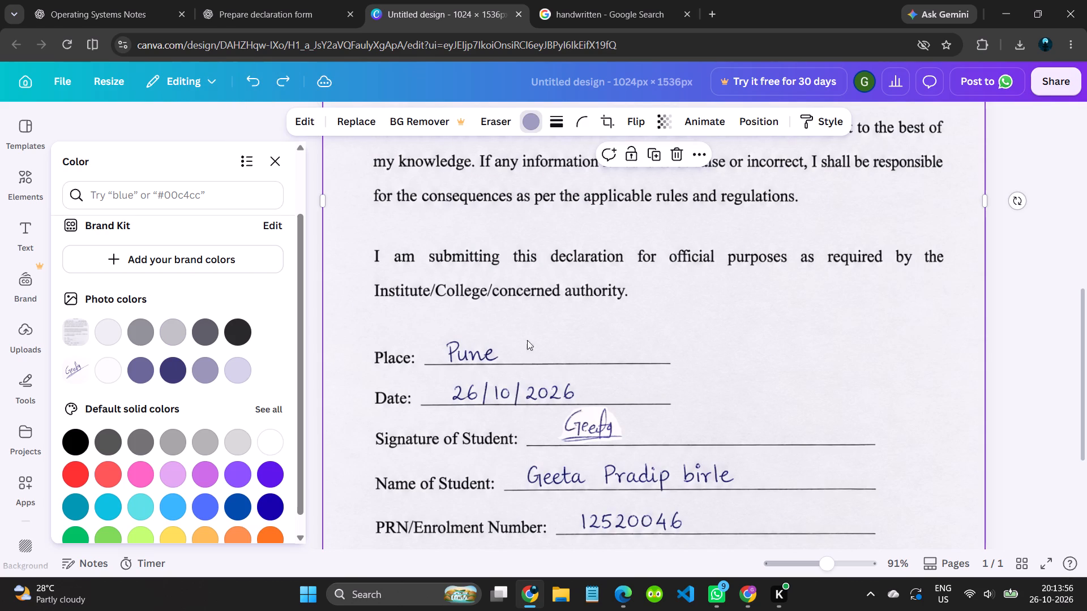
Try the gray and lighter indigo photo colors on the signature image, ending with the darkest indigo from its own photo colors.
left_click(601, 440)
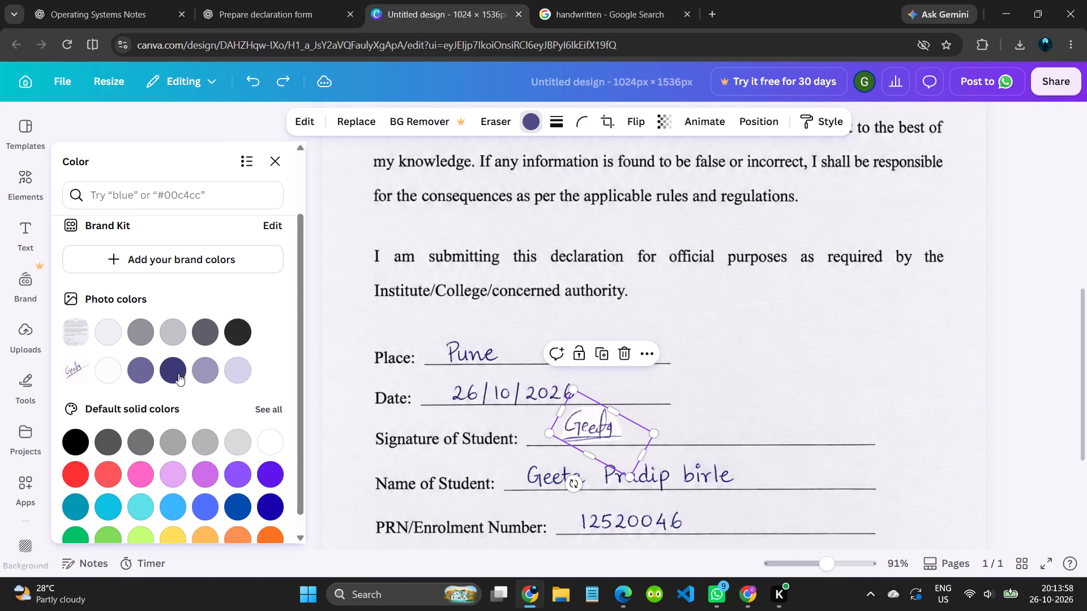
left_click(113, 337)
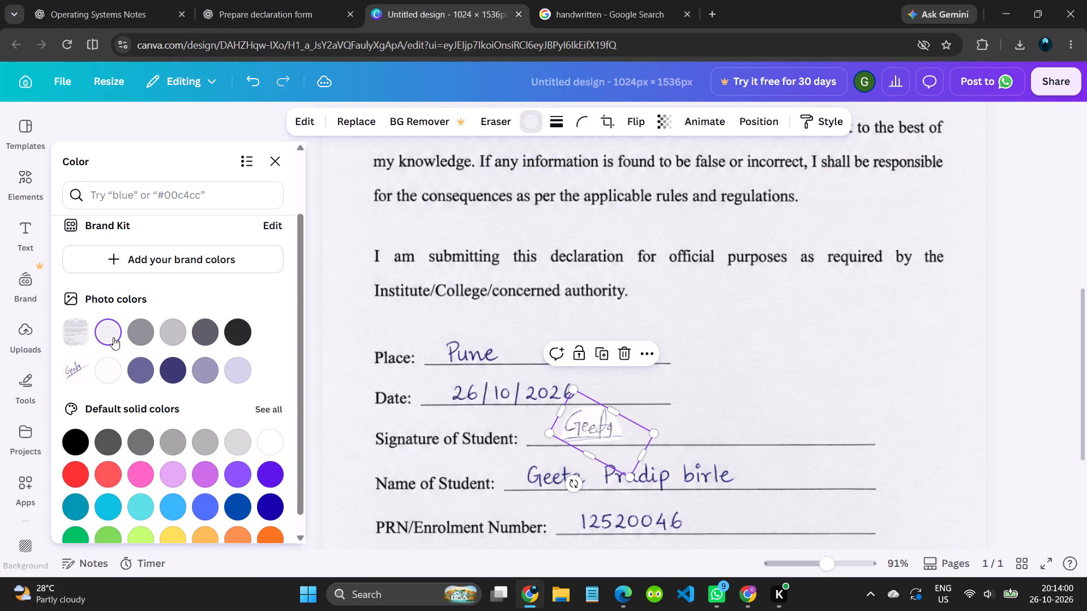
left_click(149, 331)
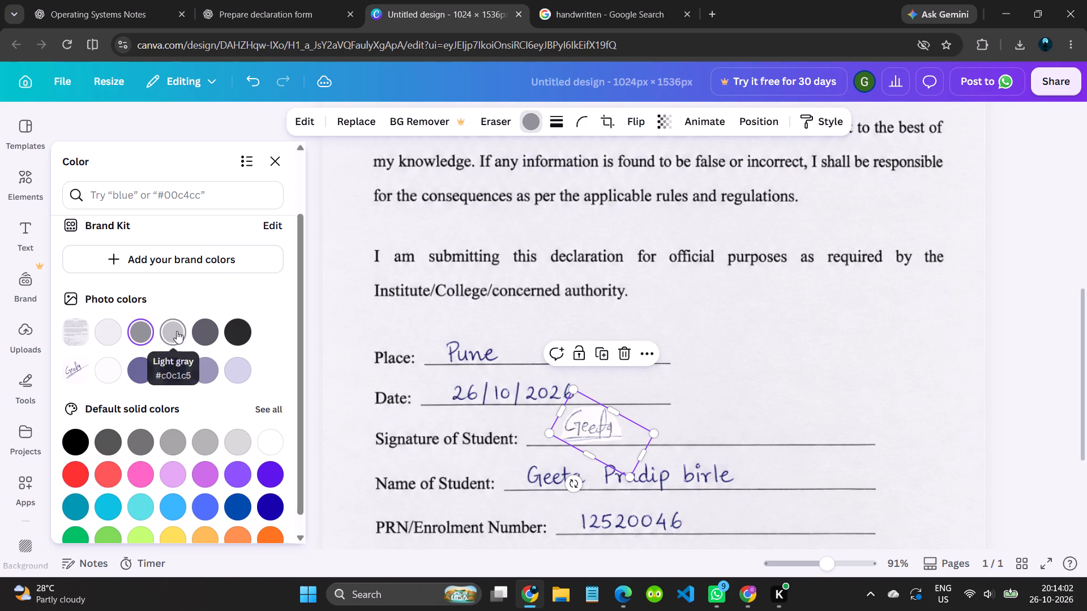
left_click(177, 331)
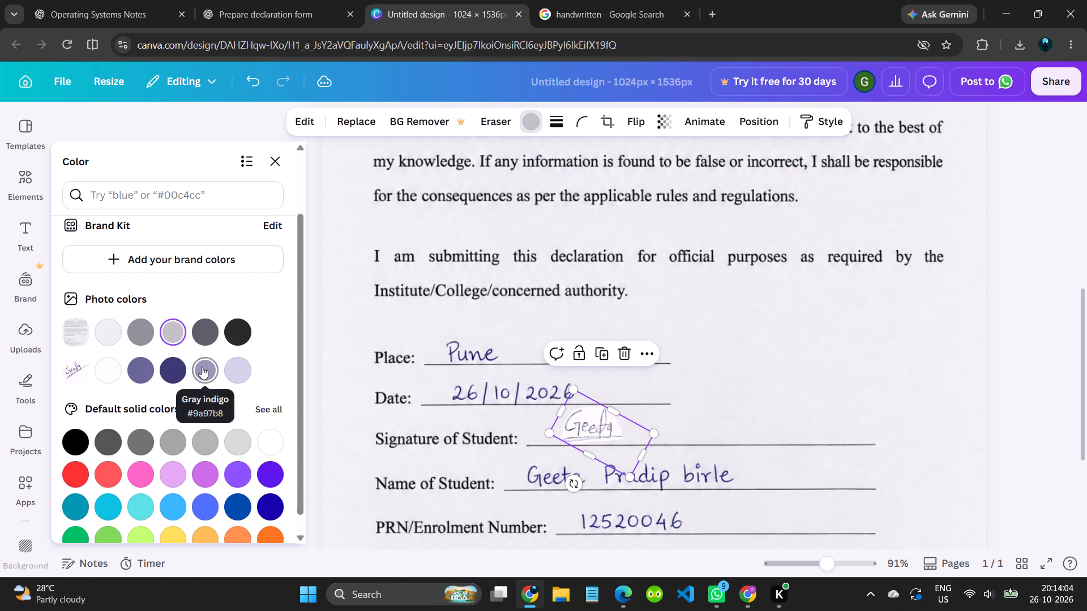
left_click(202, 367)
left_click(227, 366)
left_click(140, 369)
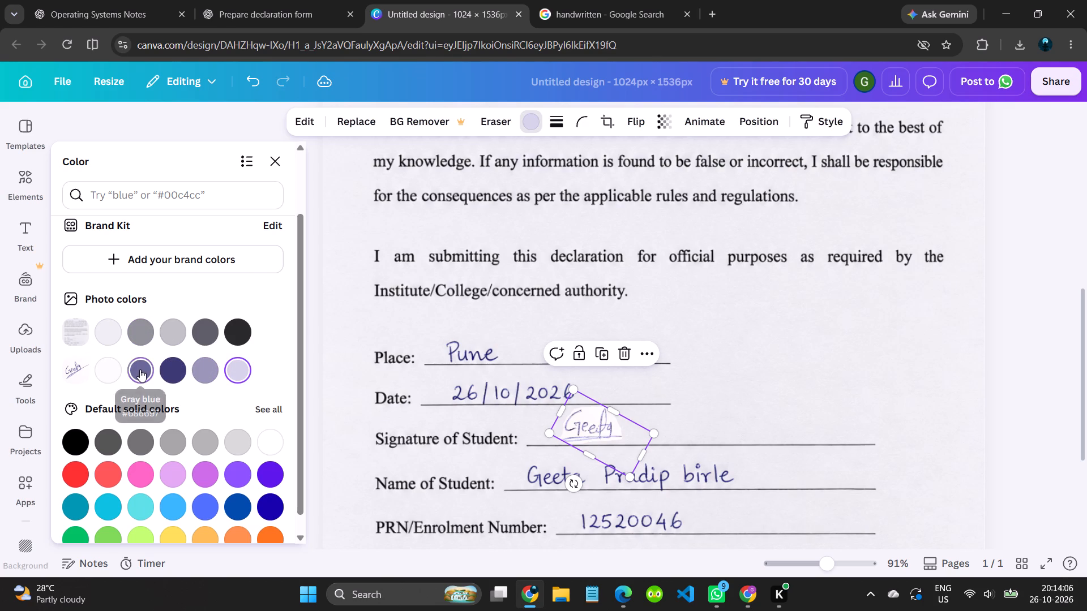
left_click(170, 370)
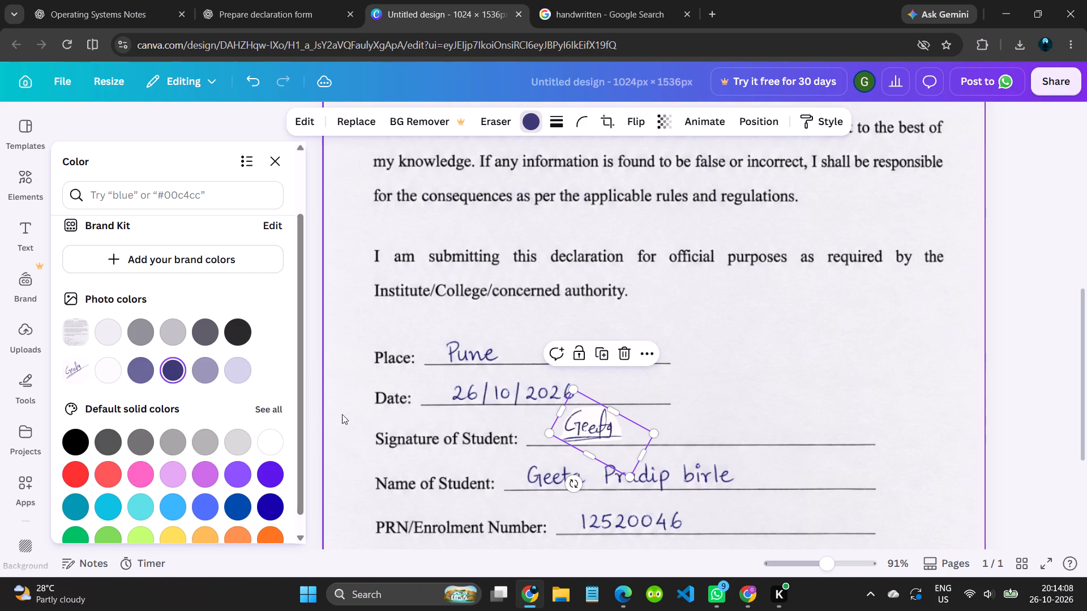
left_click(769, 391)
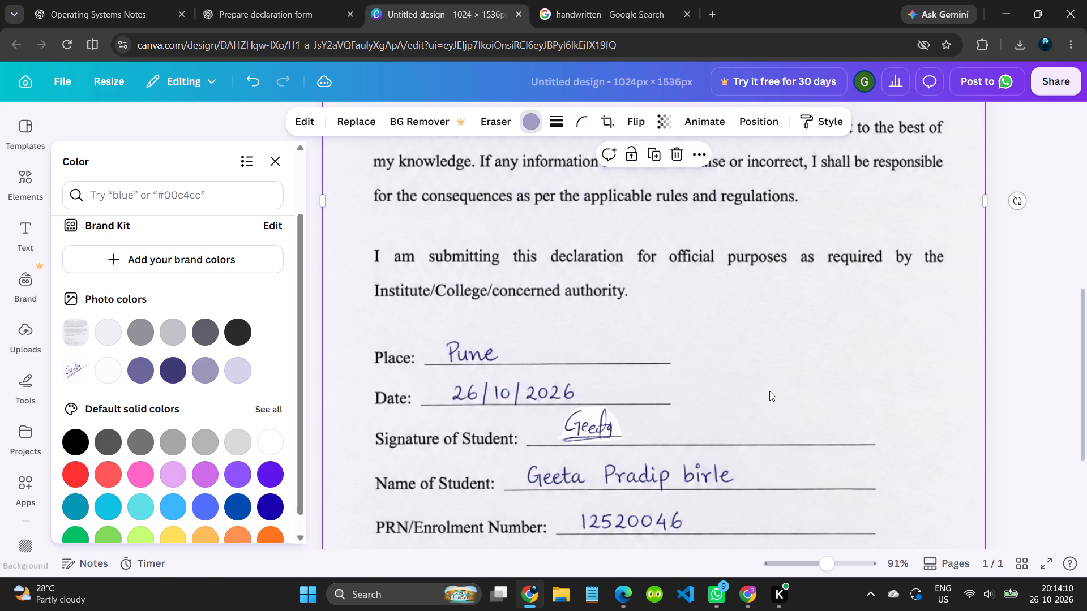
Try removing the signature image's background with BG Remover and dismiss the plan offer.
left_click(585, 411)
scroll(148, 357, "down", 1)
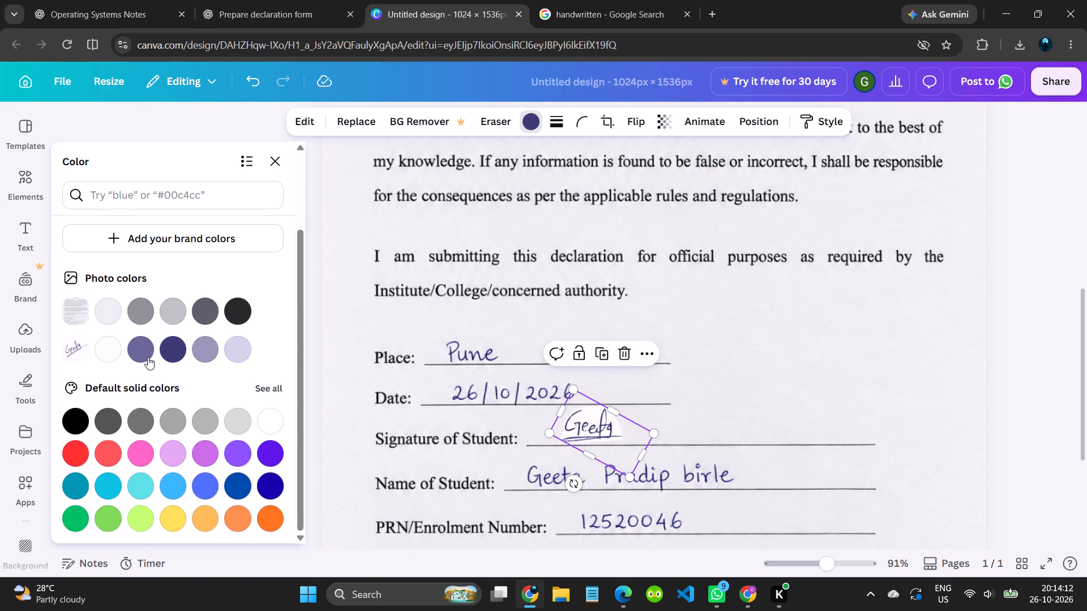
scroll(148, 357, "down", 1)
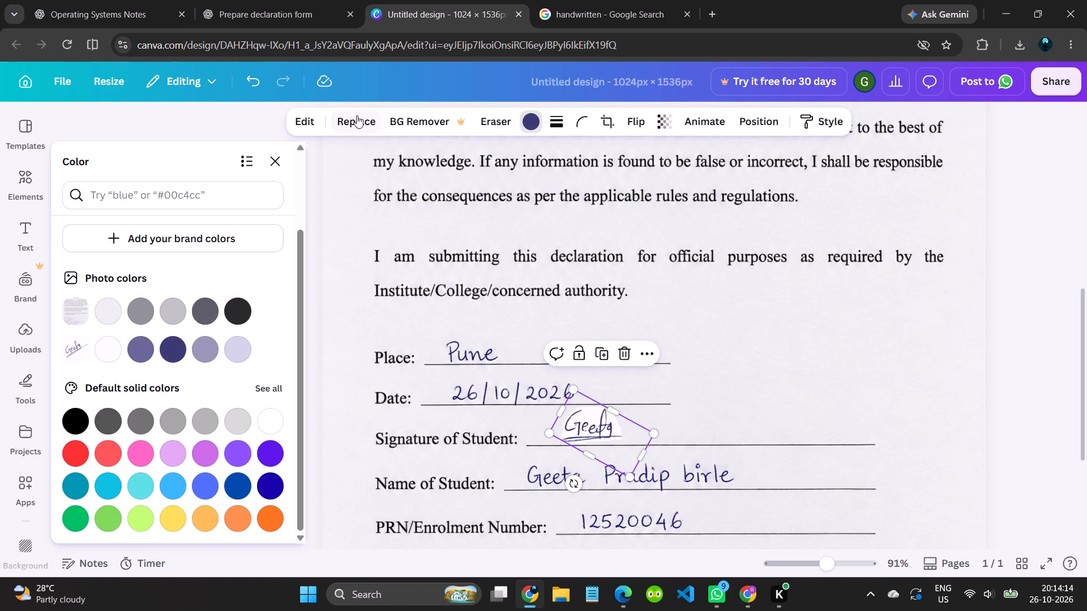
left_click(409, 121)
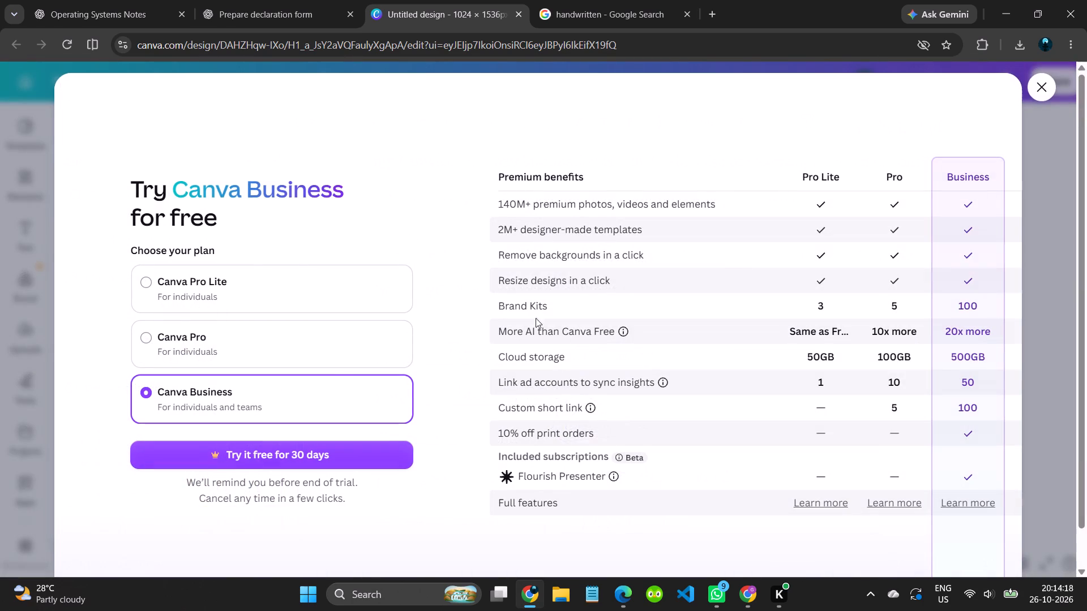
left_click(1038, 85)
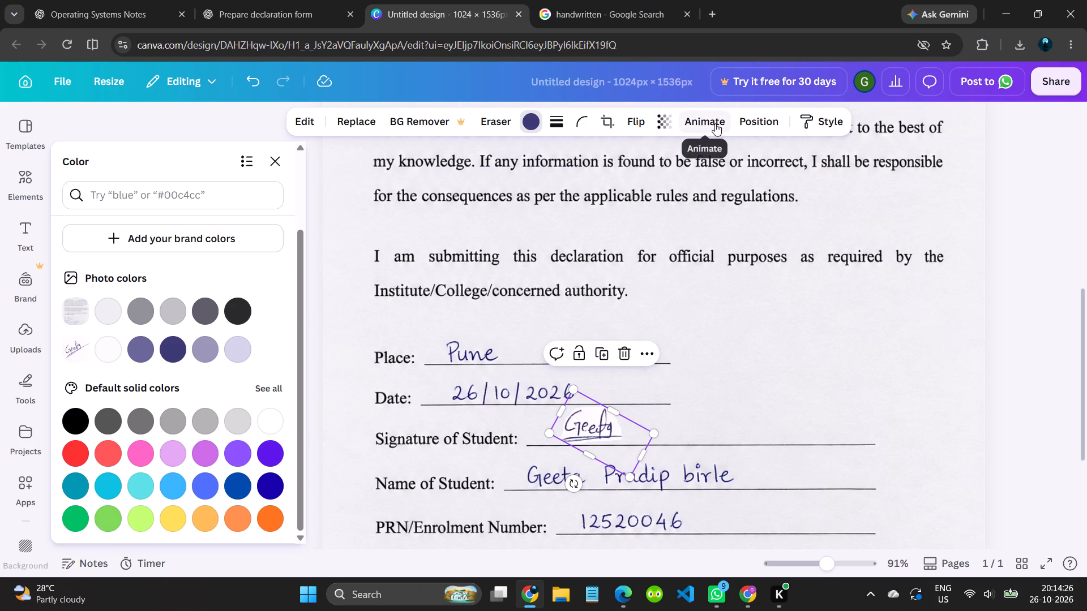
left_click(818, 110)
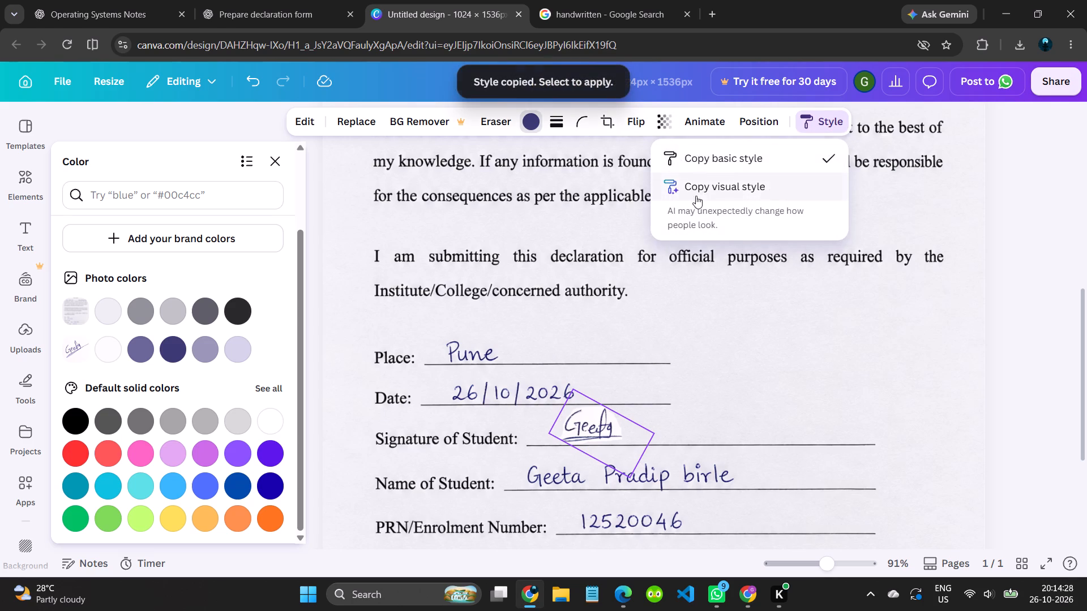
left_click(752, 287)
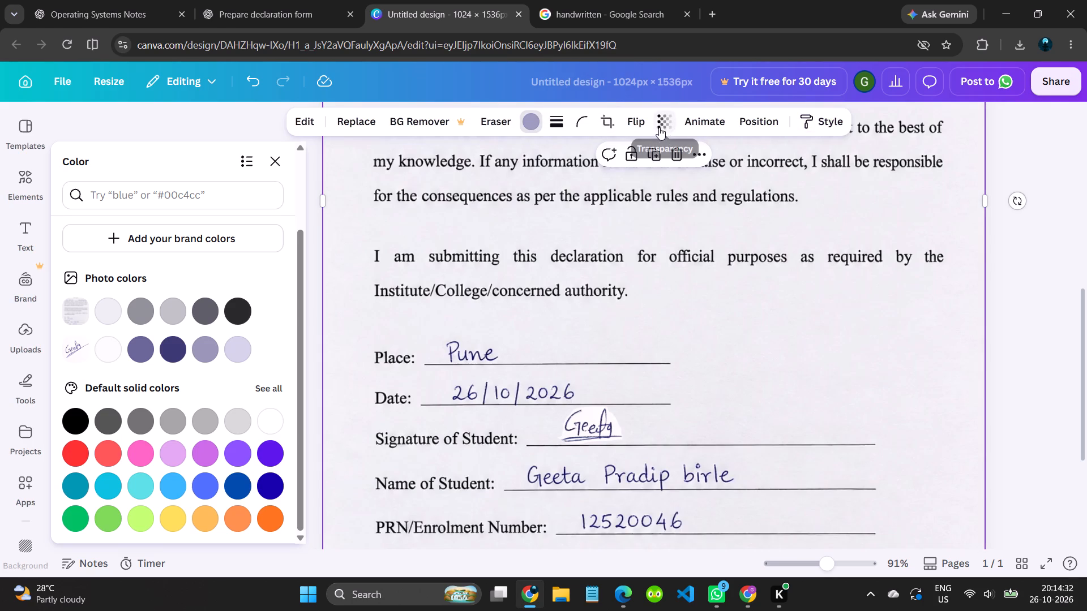
Nudge the signature image slightly down toward the Signature of Student line.
left_click(598, 430)
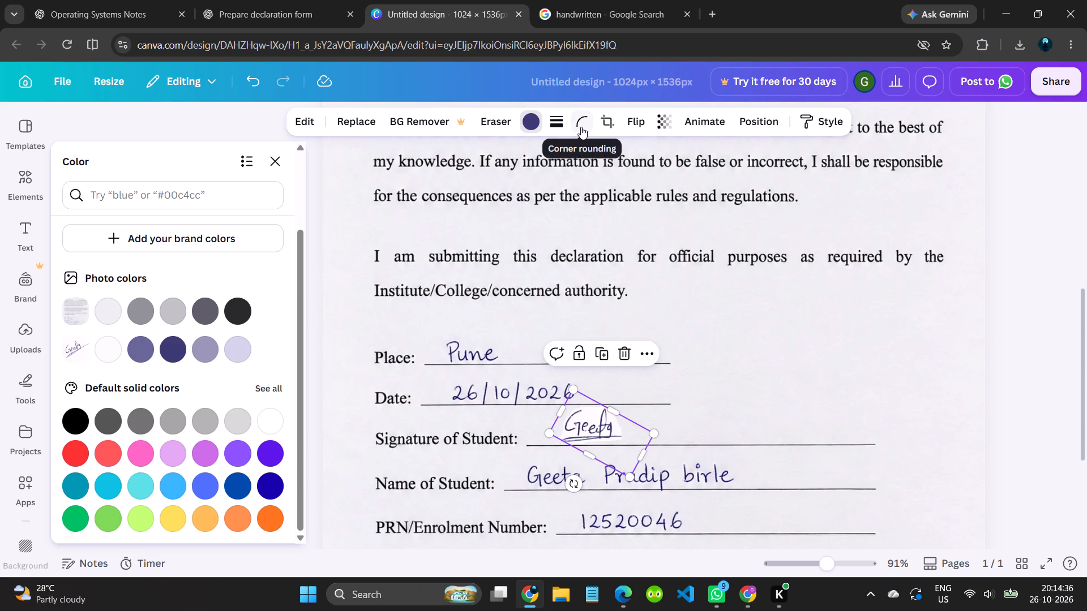
left_click_drag(584, 434, 585, 439)
left_click(583, 432)
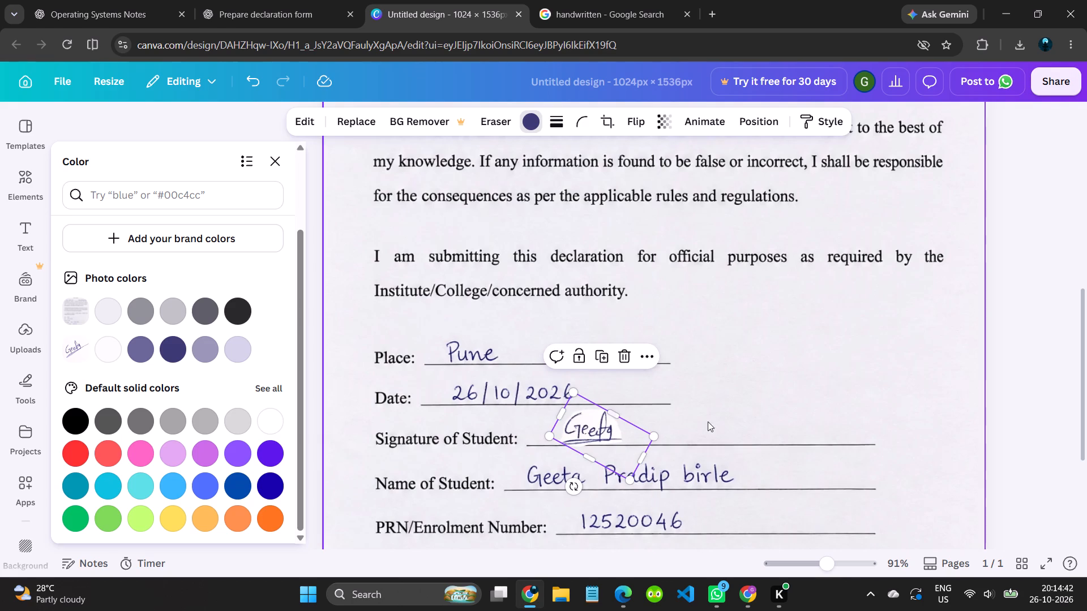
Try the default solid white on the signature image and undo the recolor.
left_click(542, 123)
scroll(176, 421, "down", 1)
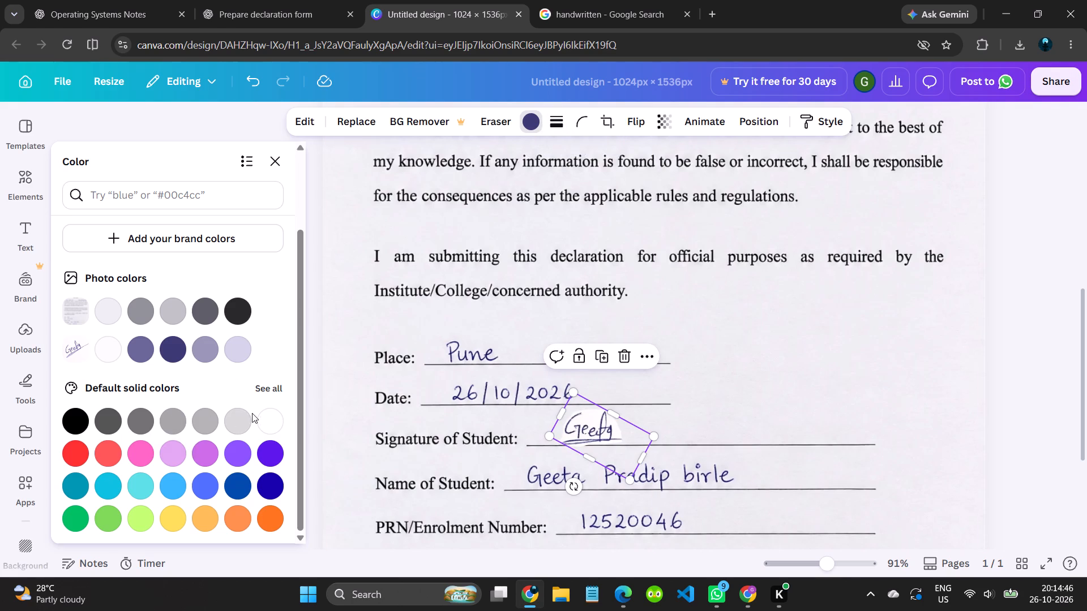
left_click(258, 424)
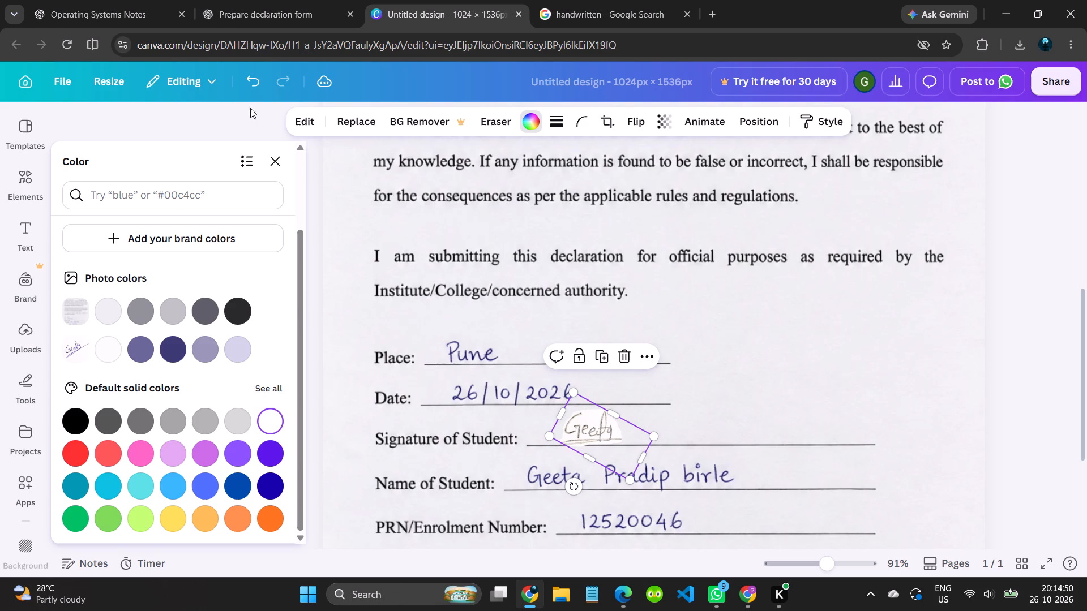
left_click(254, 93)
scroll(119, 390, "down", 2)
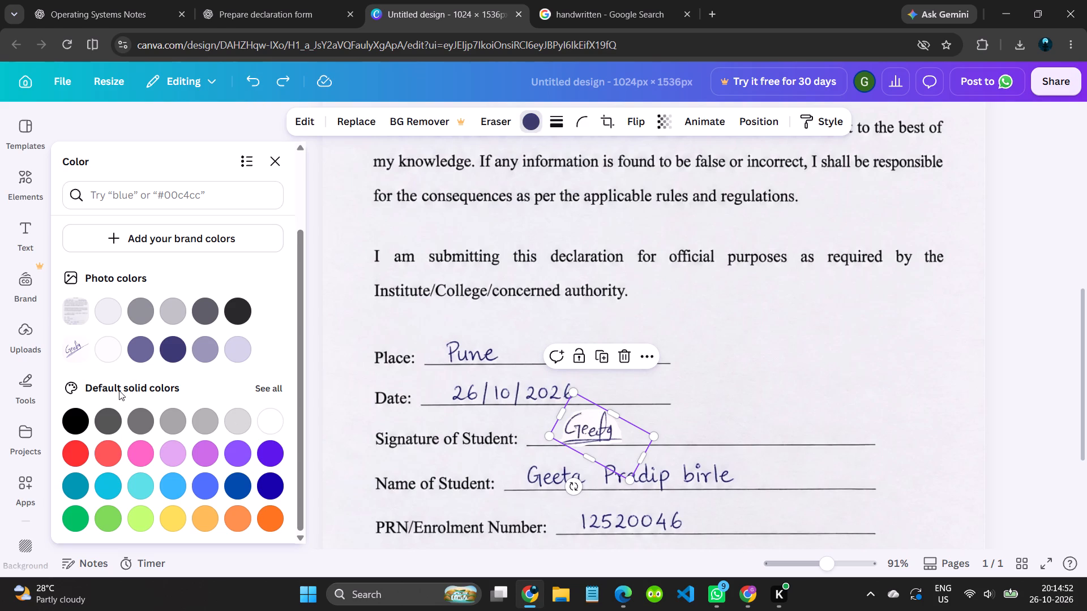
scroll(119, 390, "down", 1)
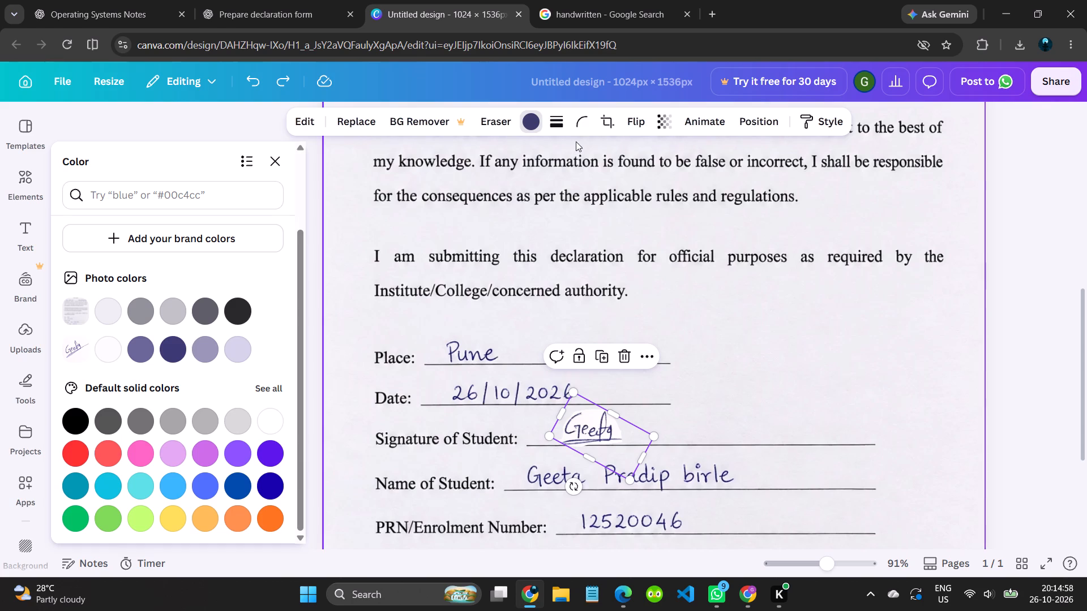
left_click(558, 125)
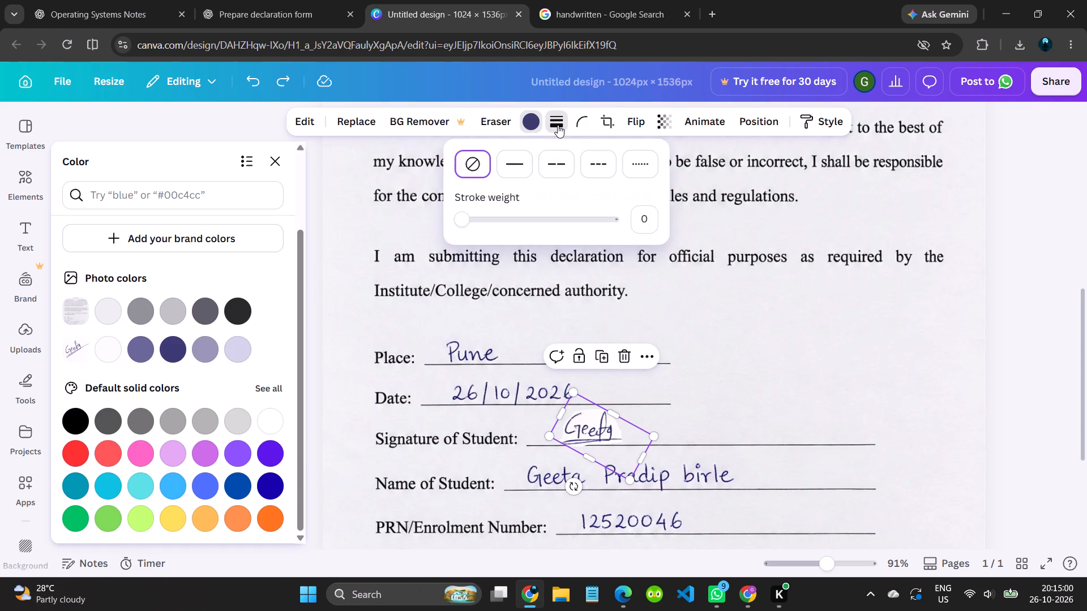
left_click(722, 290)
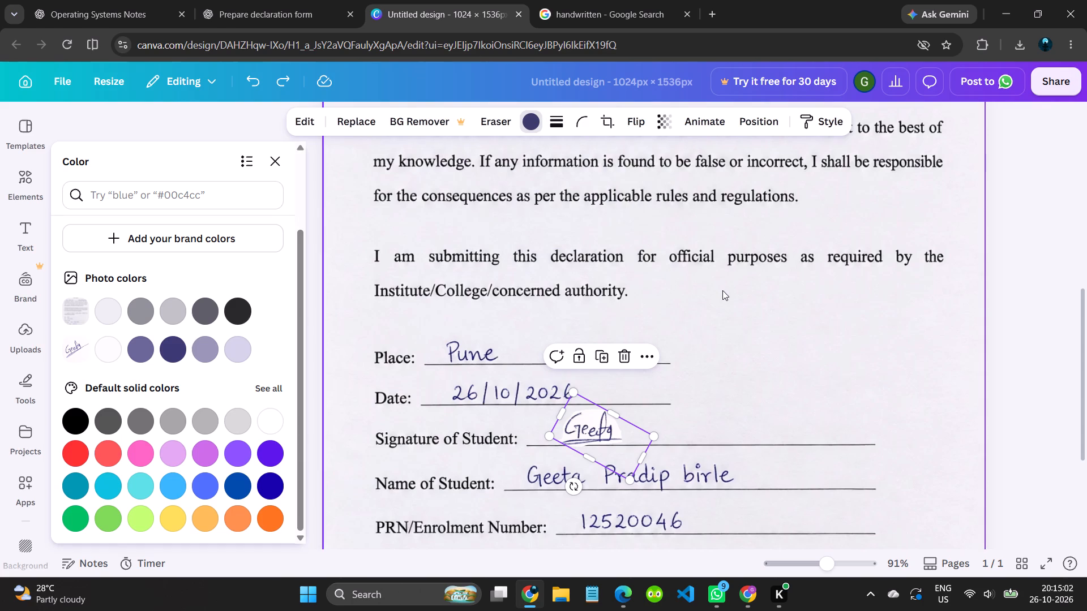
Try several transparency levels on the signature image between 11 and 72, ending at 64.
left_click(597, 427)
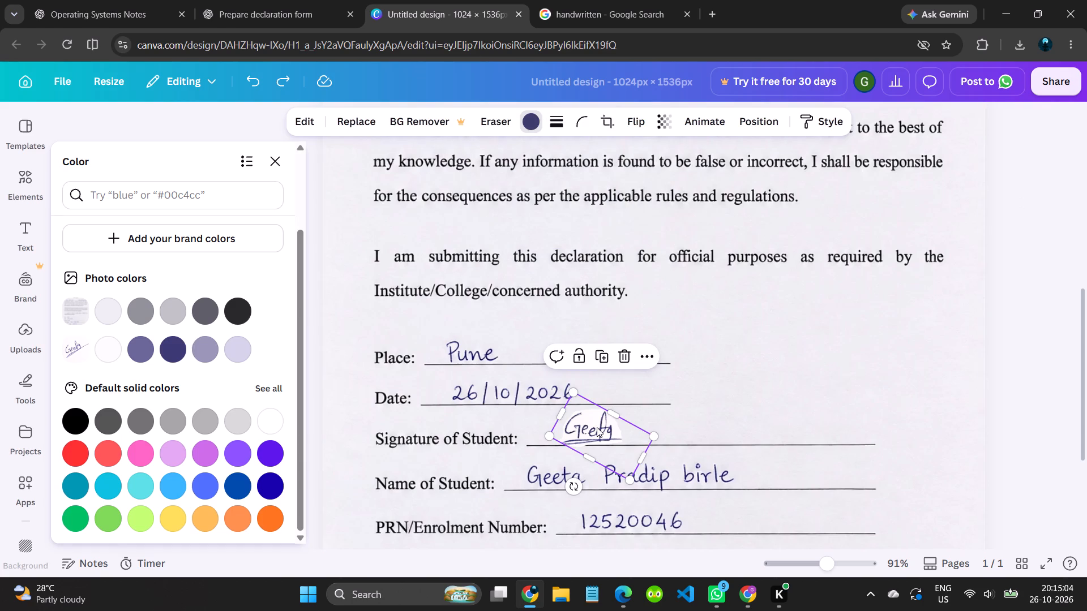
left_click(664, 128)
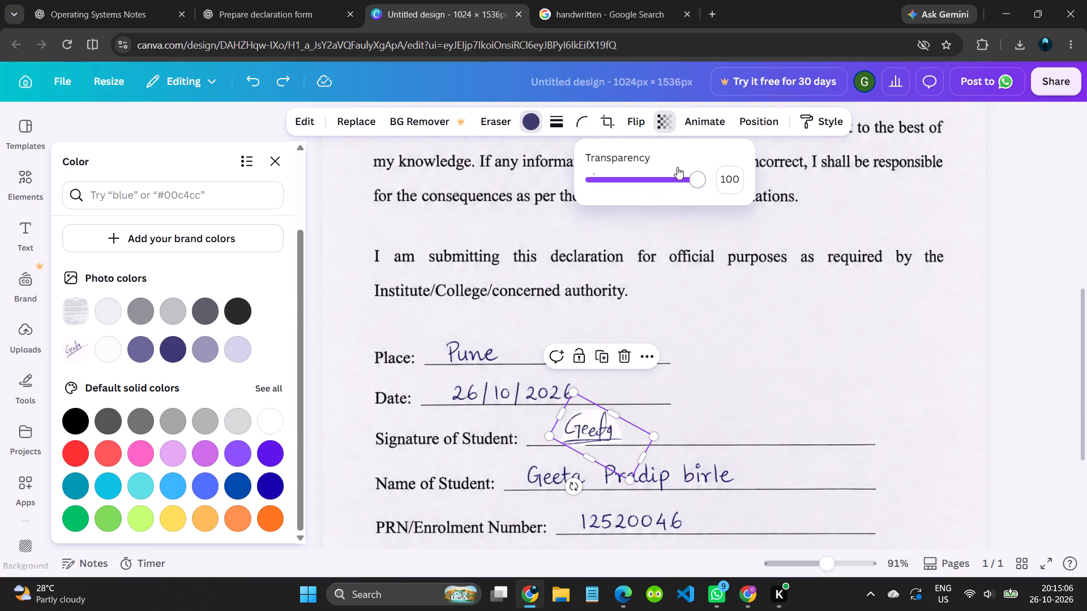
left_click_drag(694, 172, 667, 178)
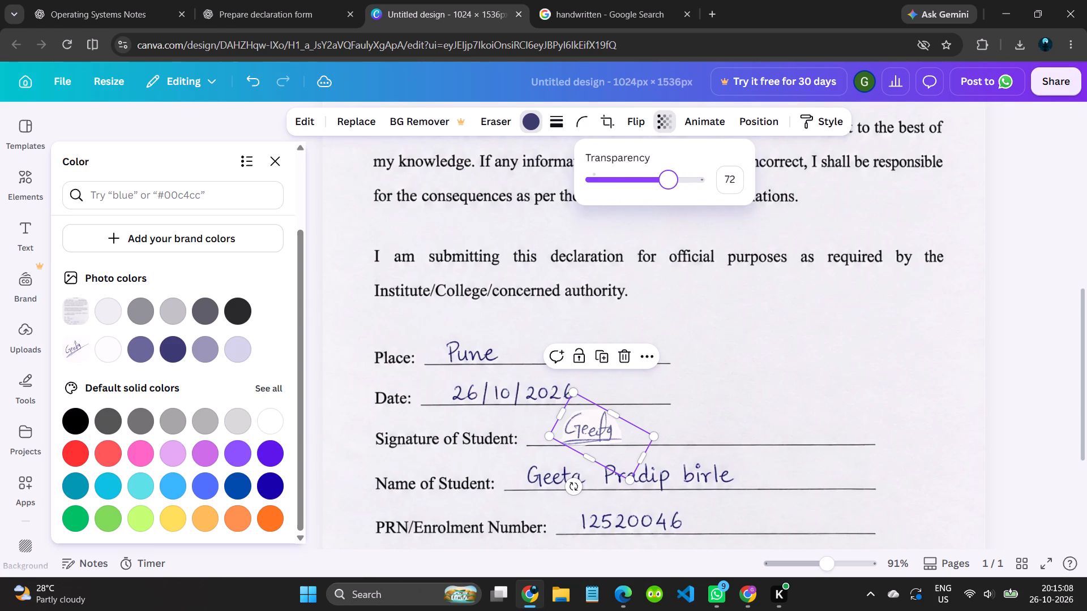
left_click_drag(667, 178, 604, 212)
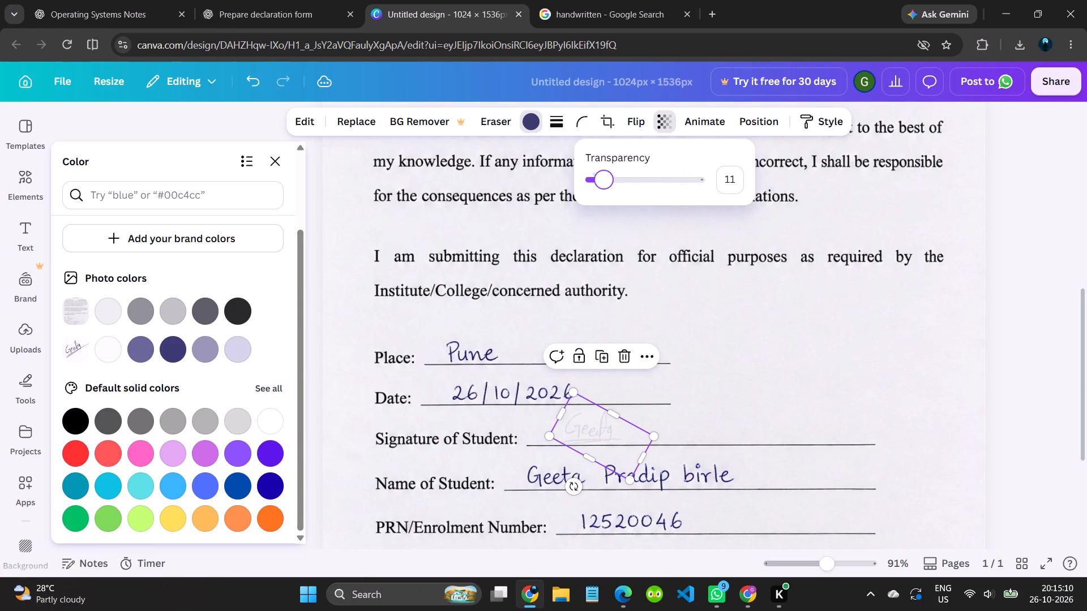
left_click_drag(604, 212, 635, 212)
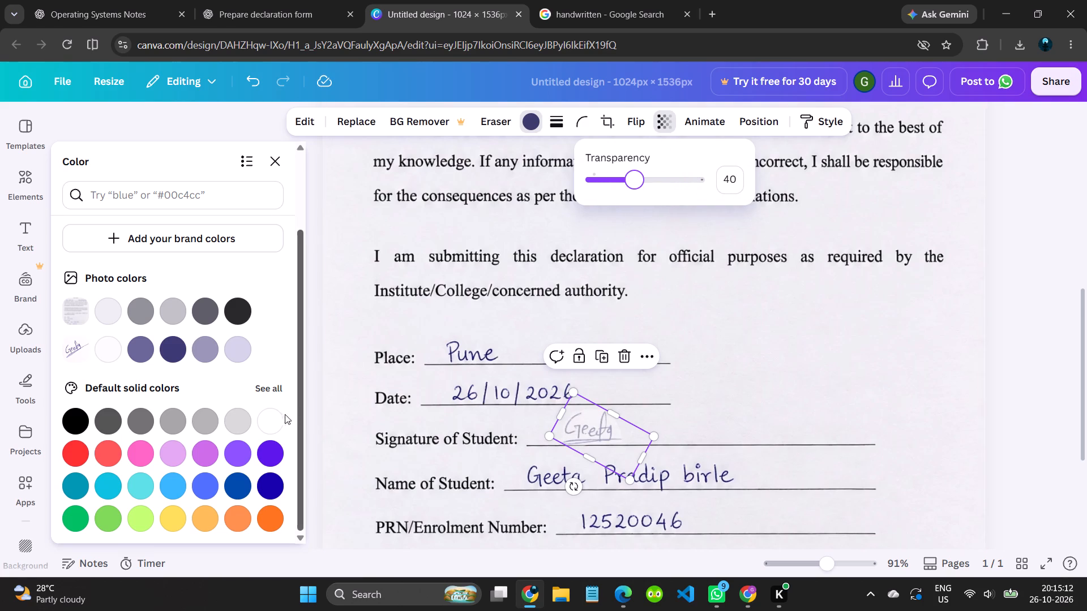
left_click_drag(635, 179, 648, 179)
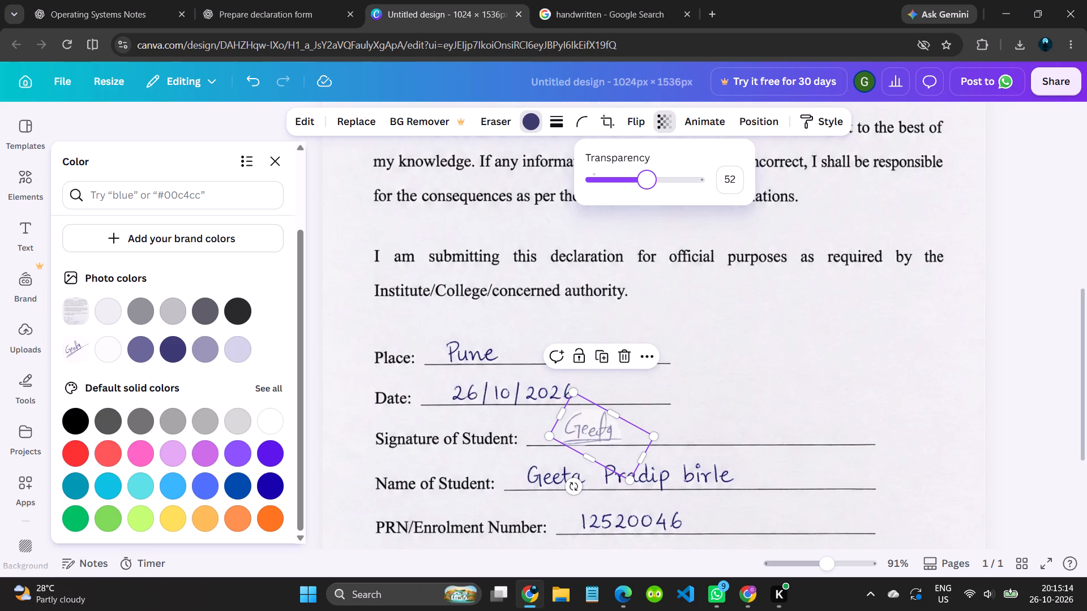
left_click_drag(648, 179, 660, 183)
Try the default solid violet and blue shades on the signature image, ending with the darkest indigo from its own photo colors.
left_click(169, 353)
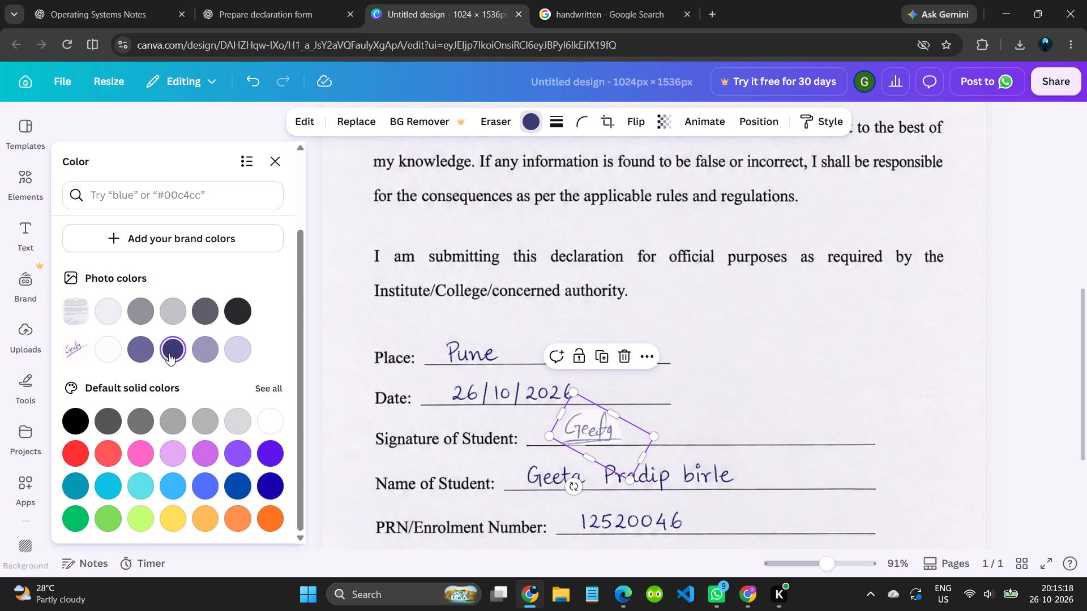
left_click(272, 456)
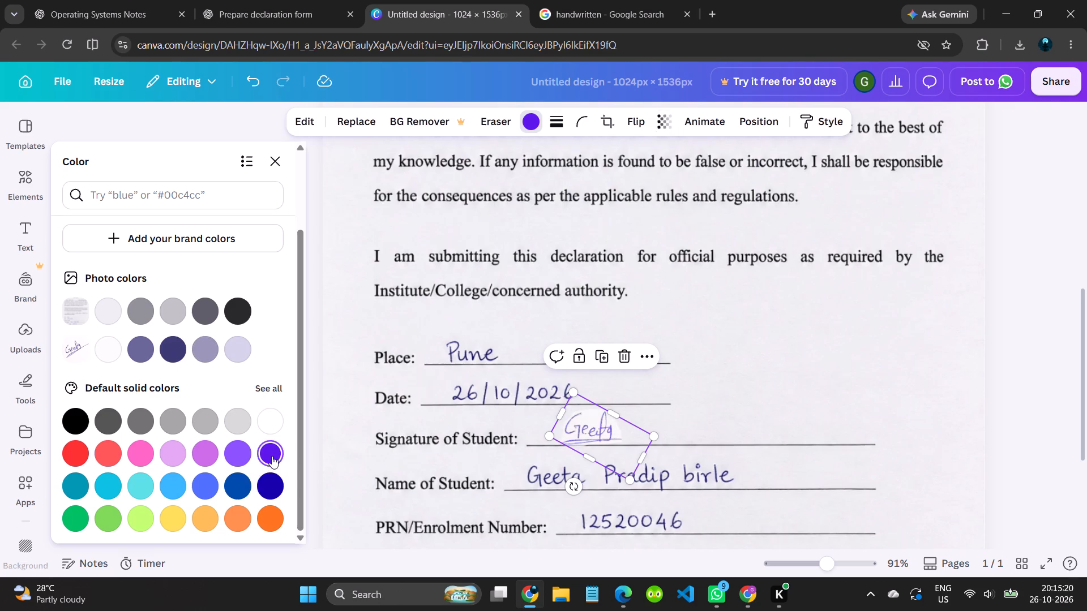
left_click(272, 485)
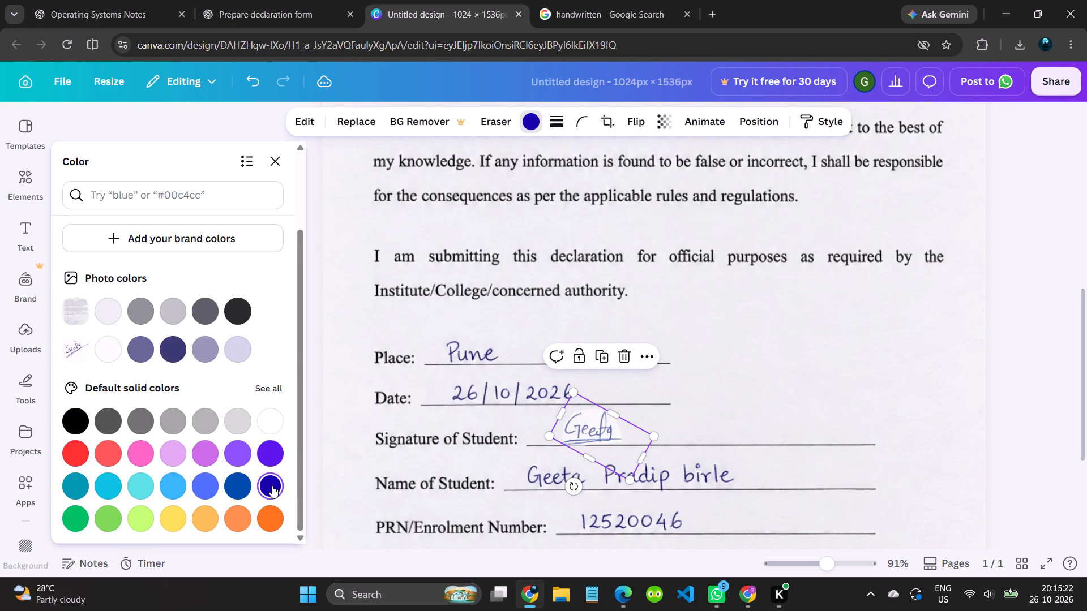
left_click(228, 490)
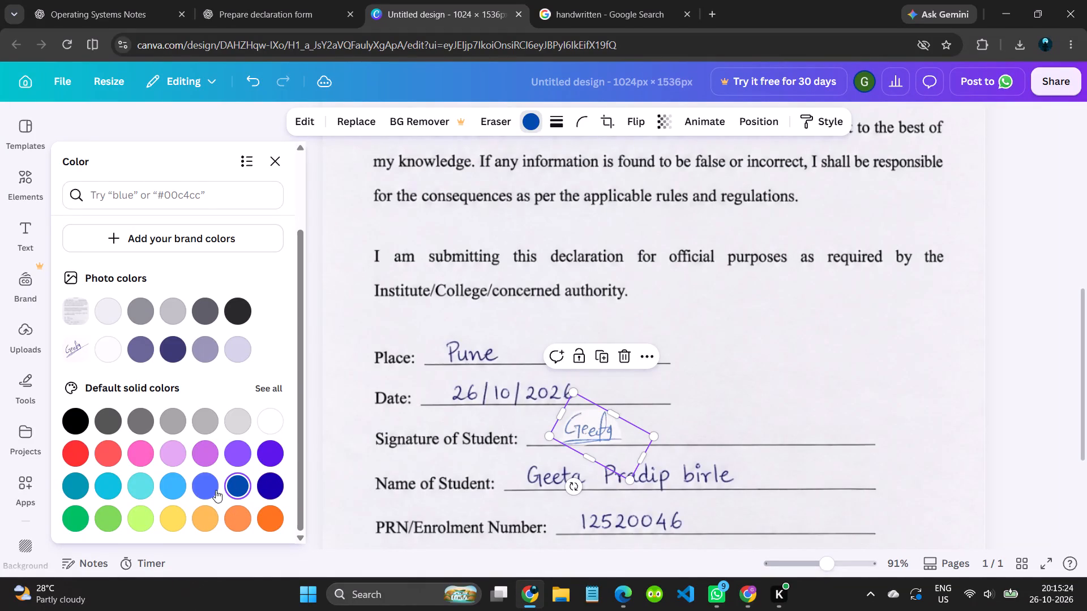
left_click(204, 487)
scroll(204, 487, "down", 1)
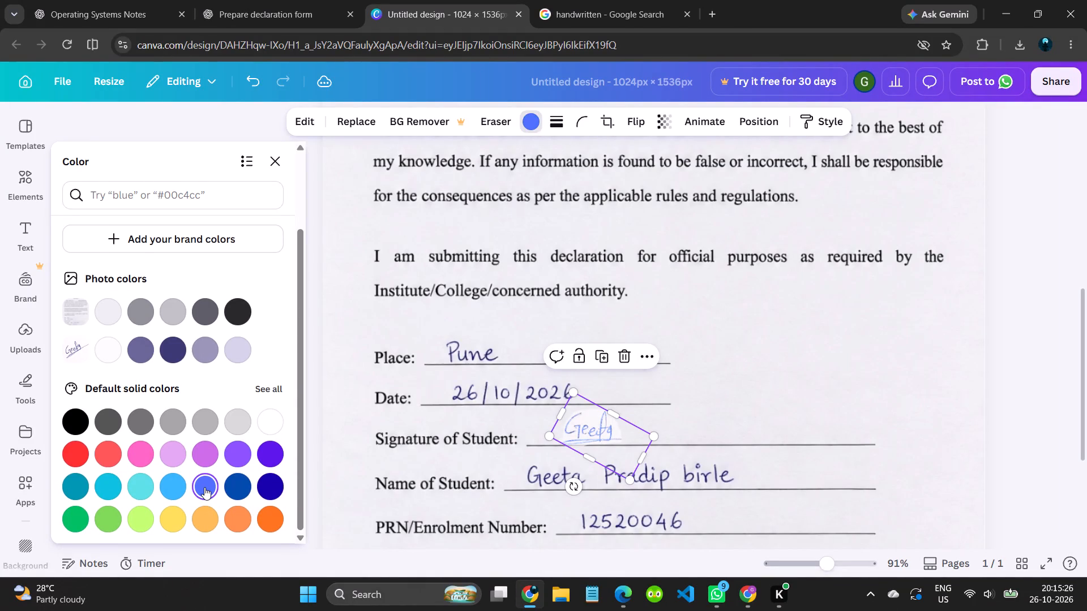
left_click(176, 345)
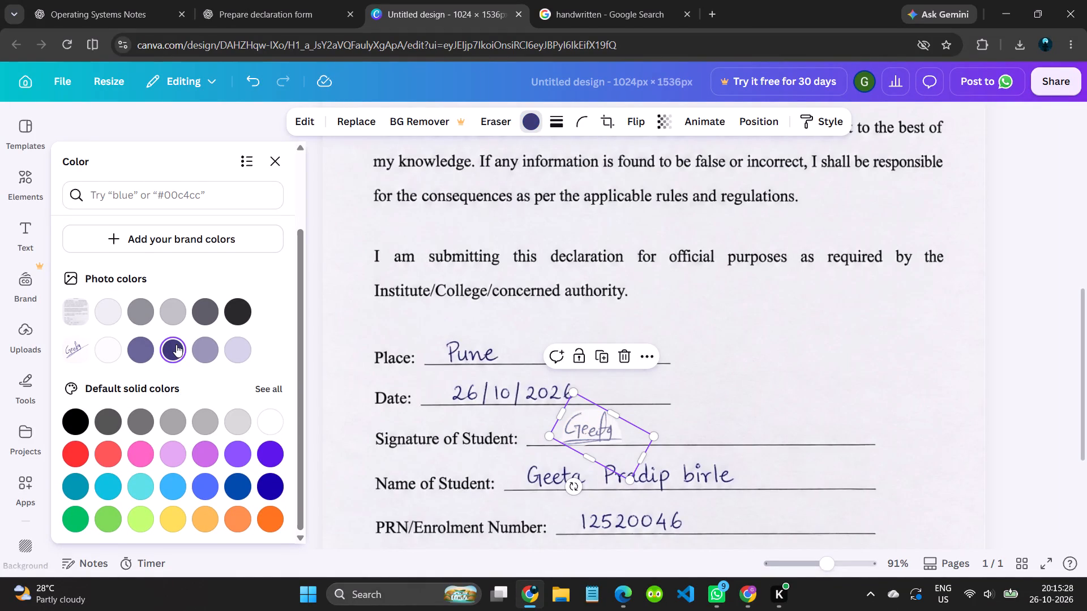
Set the signature image's transparency to 74 and deselect it to view the form.
left_click(866, 256)
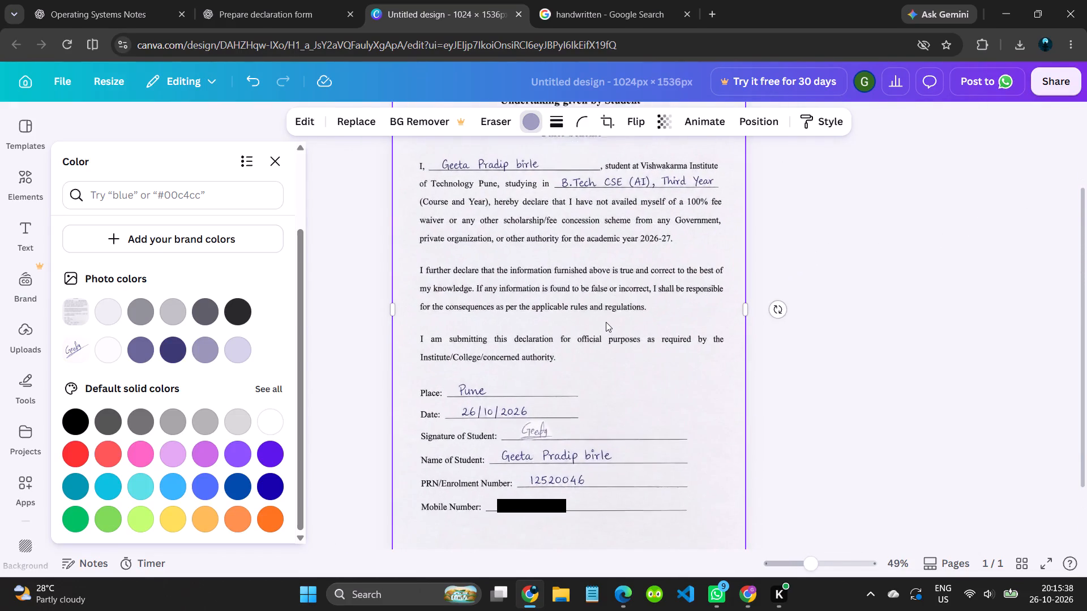
scroll(606, 322, "left", 1)
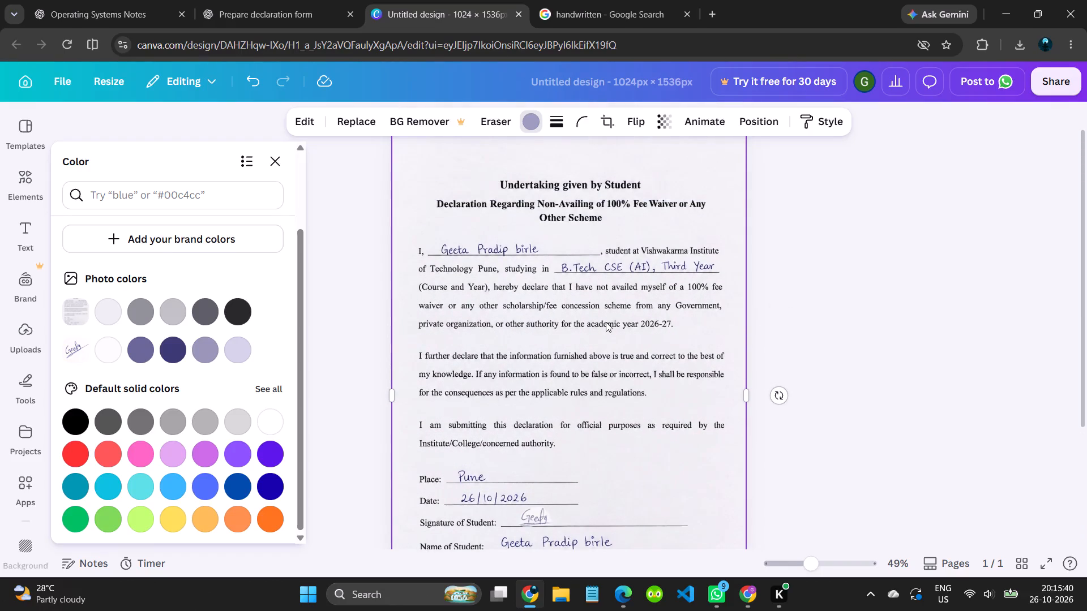
scroll(606, 322, "left", 2)
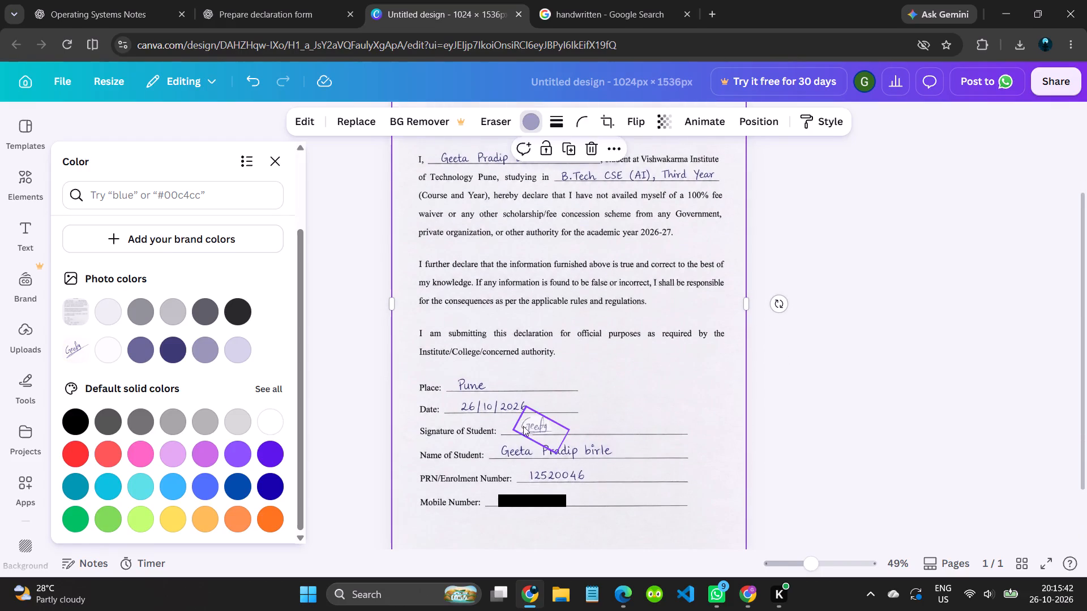
left_click(541, 423)
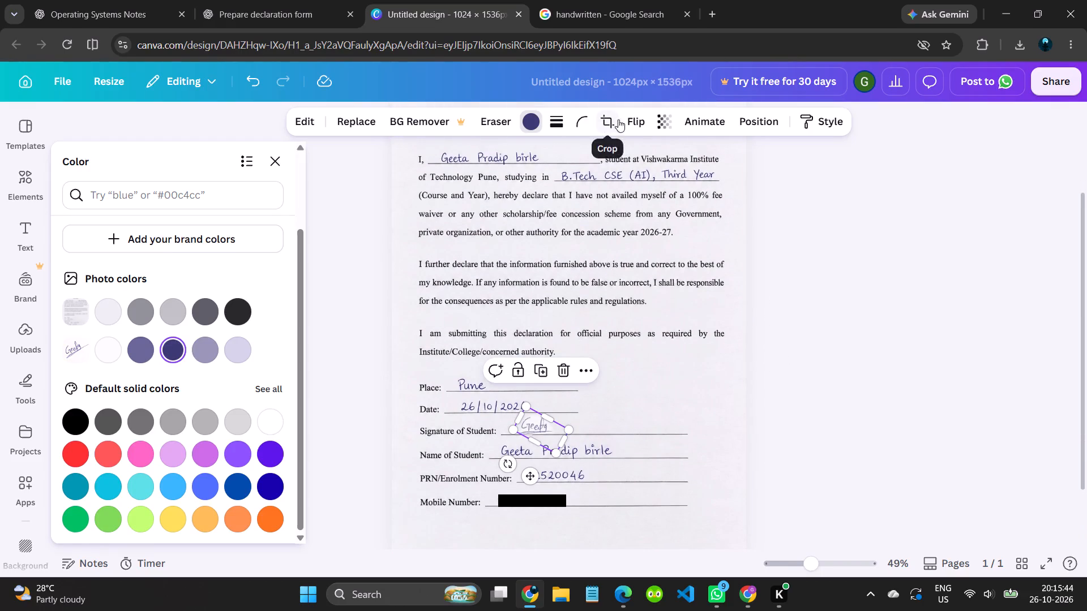
left_click(654, 119)
left_click_drag(653, 174, 671, 179)
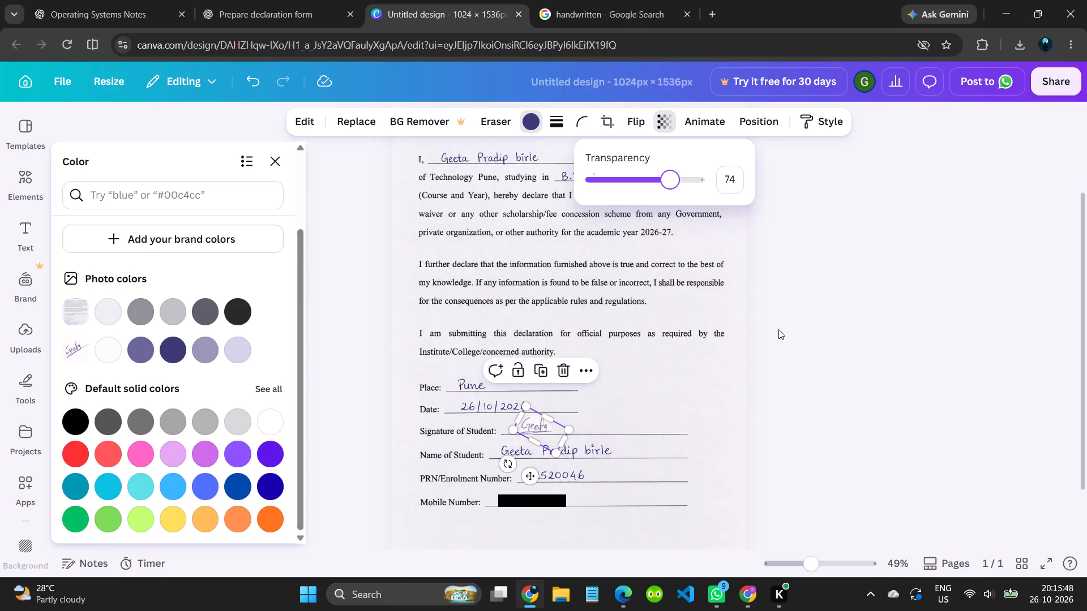
left_click(778, 329)
left_click(900, 391)
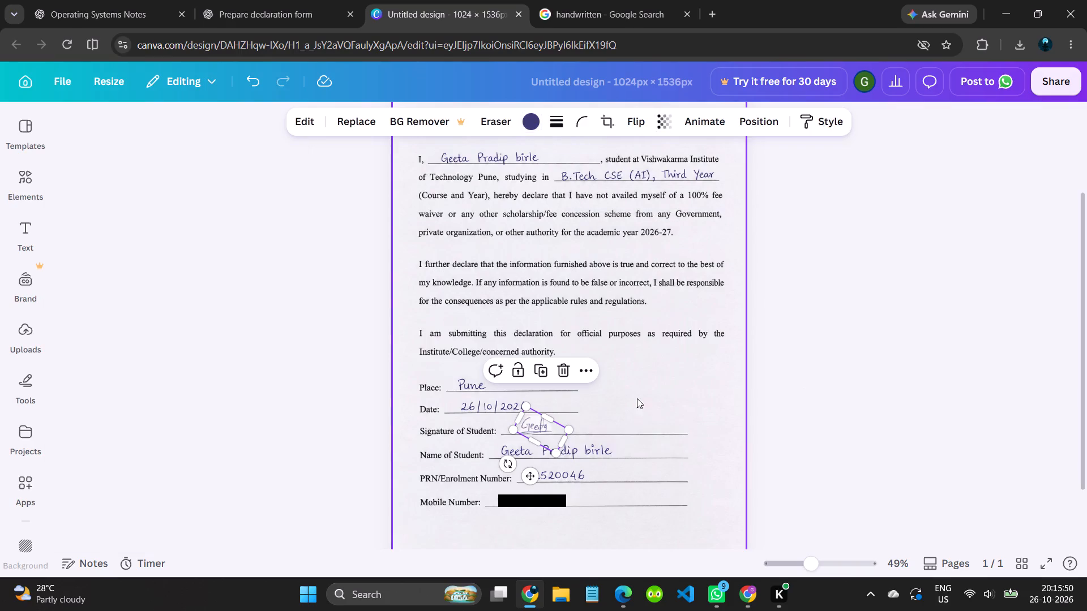
Using the Pixel Eraser at size 20 on the signature image, erase the white background between the G and the start of the underline.
left_click(609, 390)
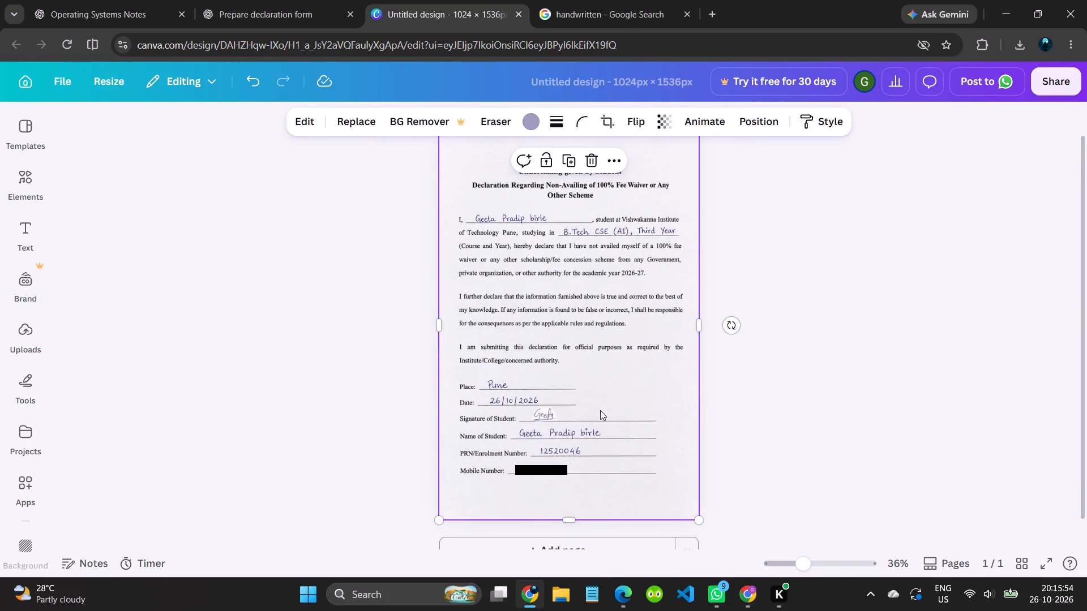
left_click(535, 400)
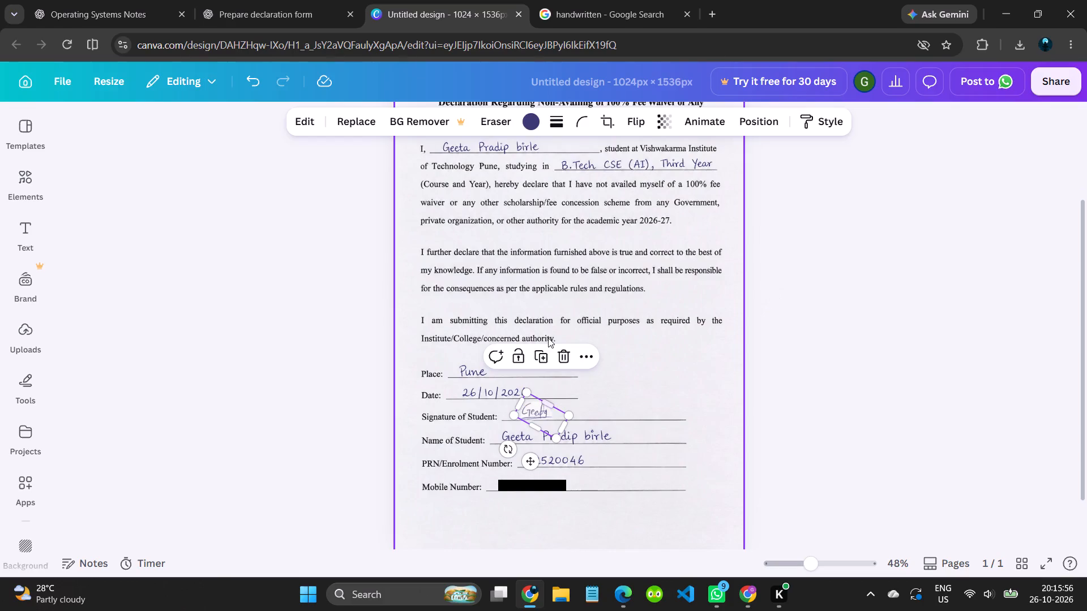
left_click(481, 126)
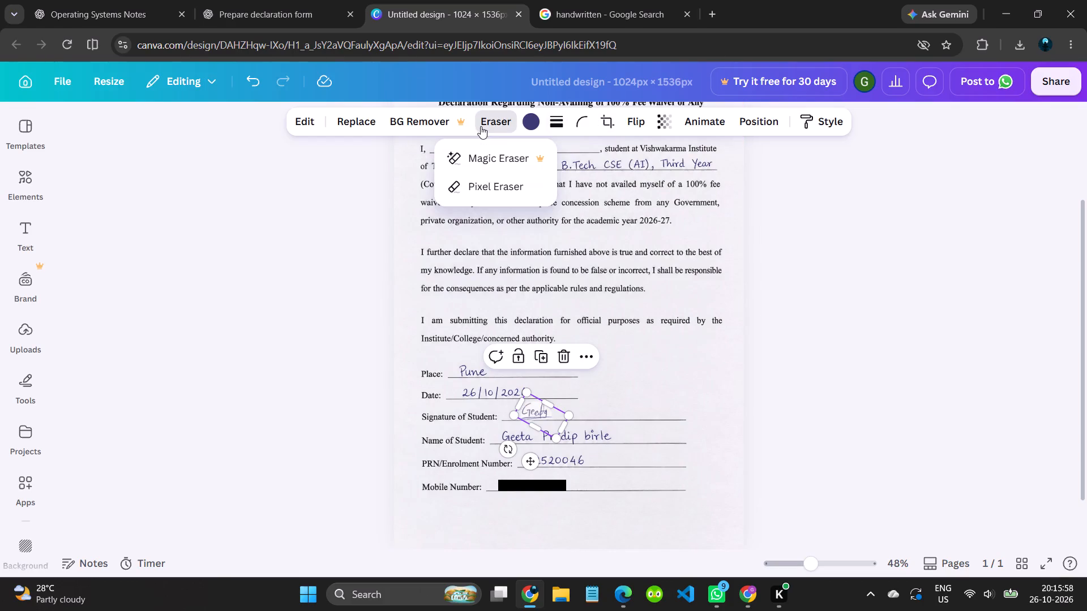
left_click(487, 182)
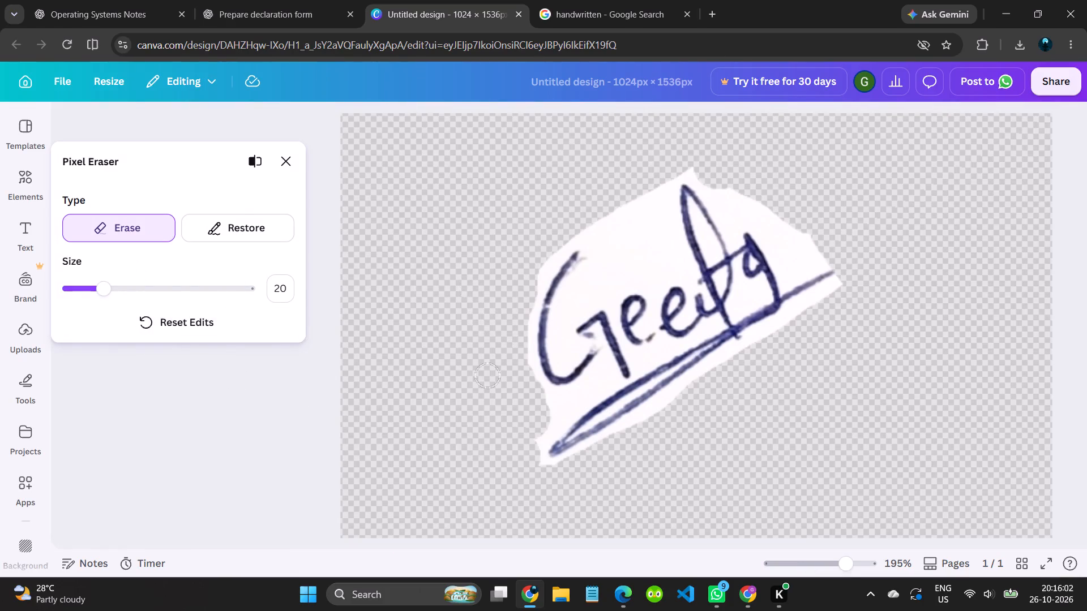
left_click(562, 401)
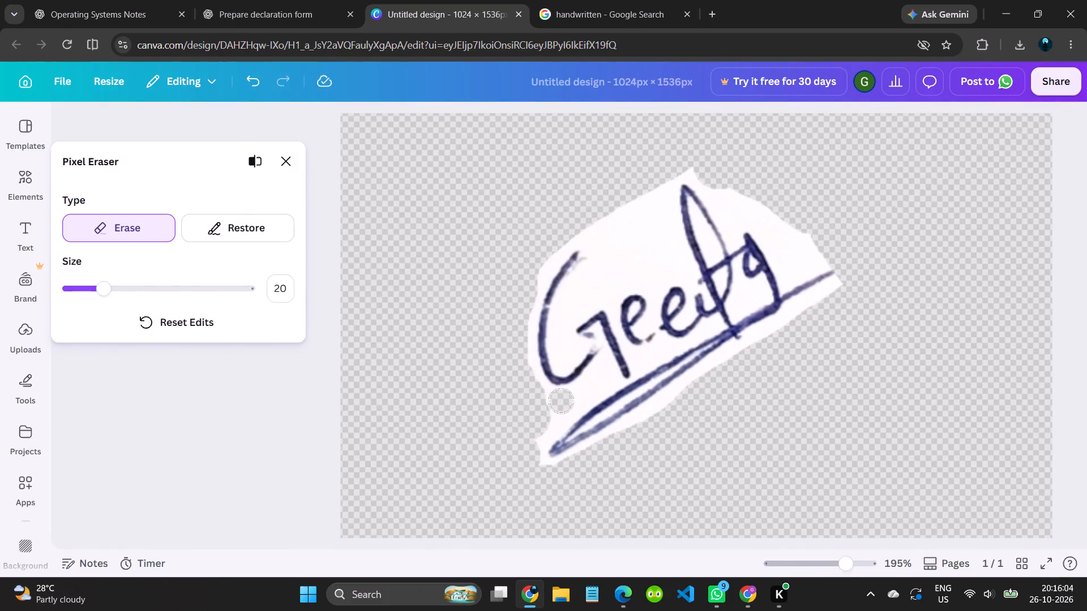
left_click(553, 401)
left_click(535, 395)
left_click_drag(551, 414, 546, 422)
left_click_drag(546, 422, 595, 386)
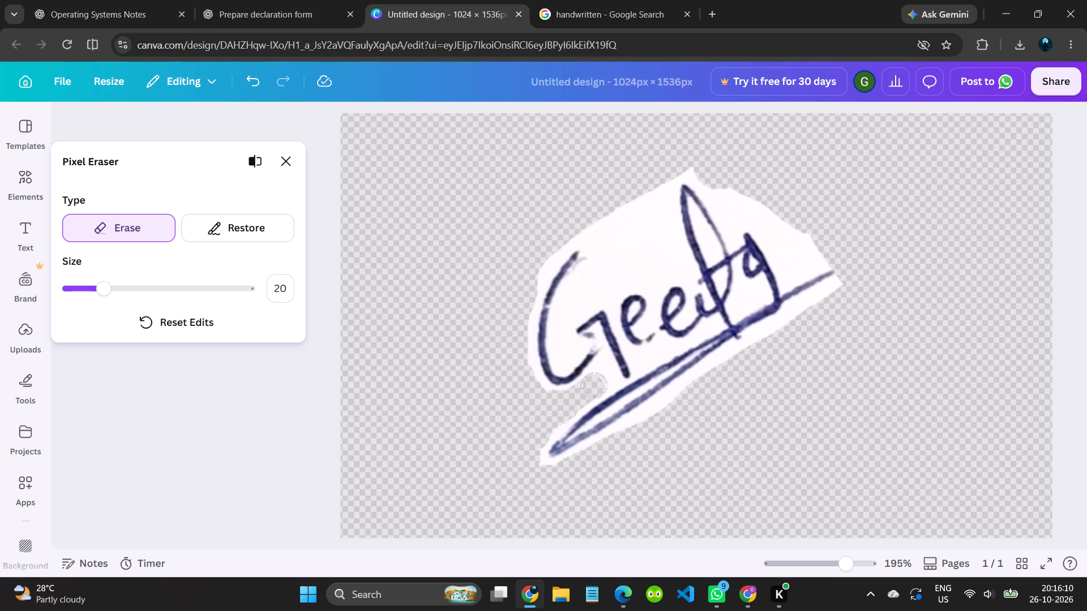
left_click_drag(595, 386, 600, 381)
Erase the white background above the signature, from the G's opening over the tall stroke to the area past the last letter.
left_click_drag(599, 266, 592, 278)
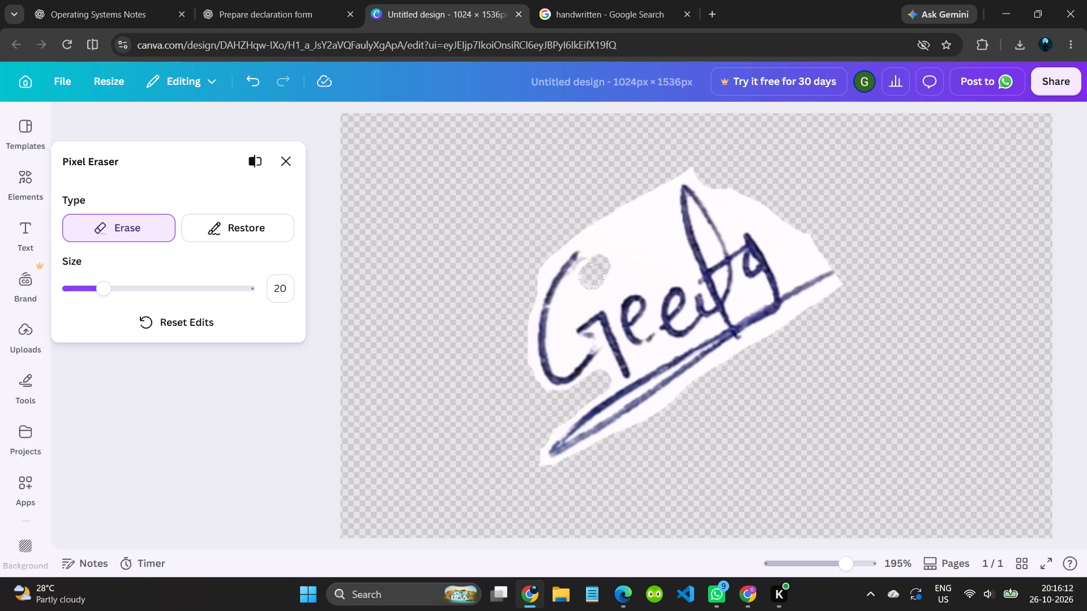
left_click_drag(592, 278, 600, 273)
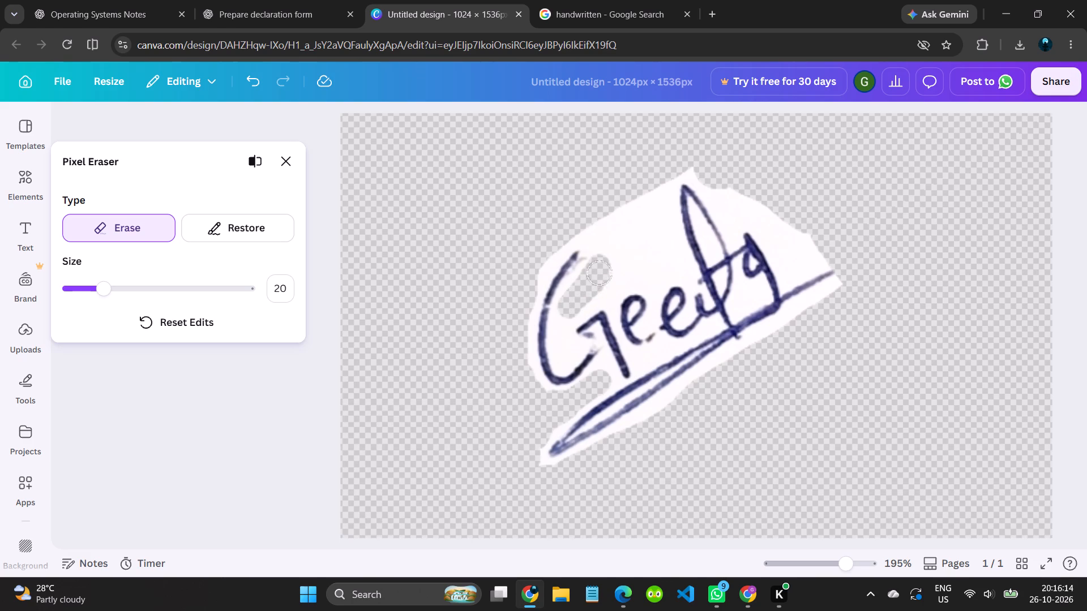
left_click_drag(600, 273, 649, 206)
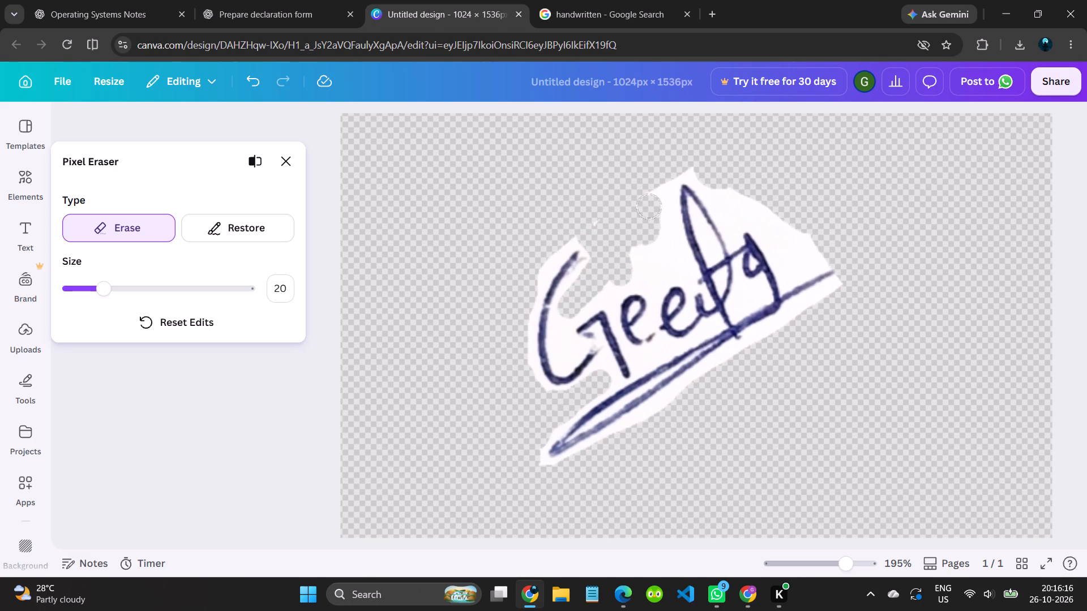
left_click_drag(649, 206, 710, 175)
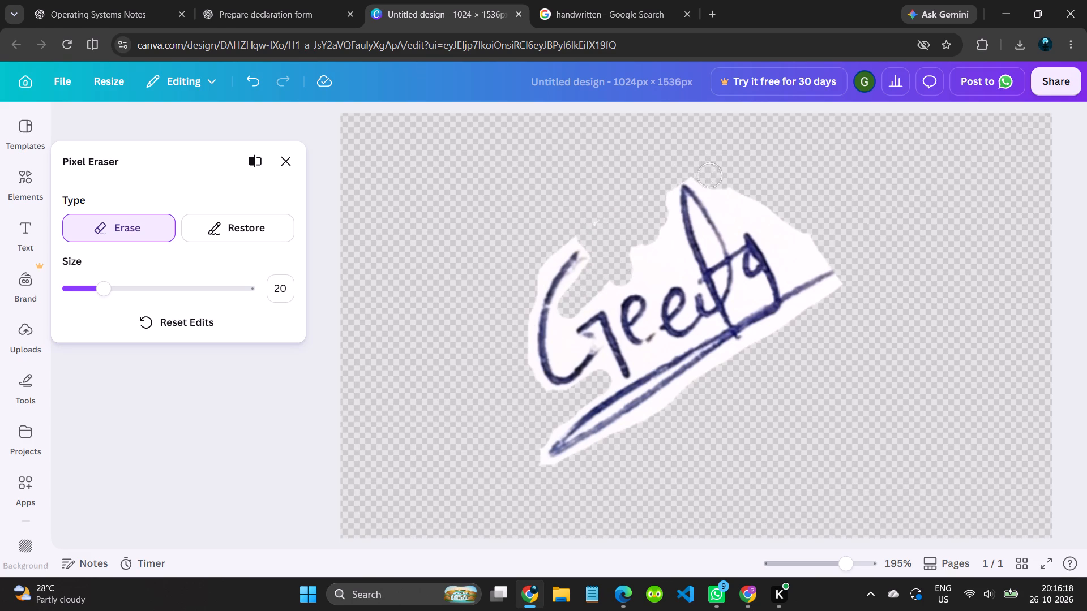
left_click_drag(710, 175, 733, 220)
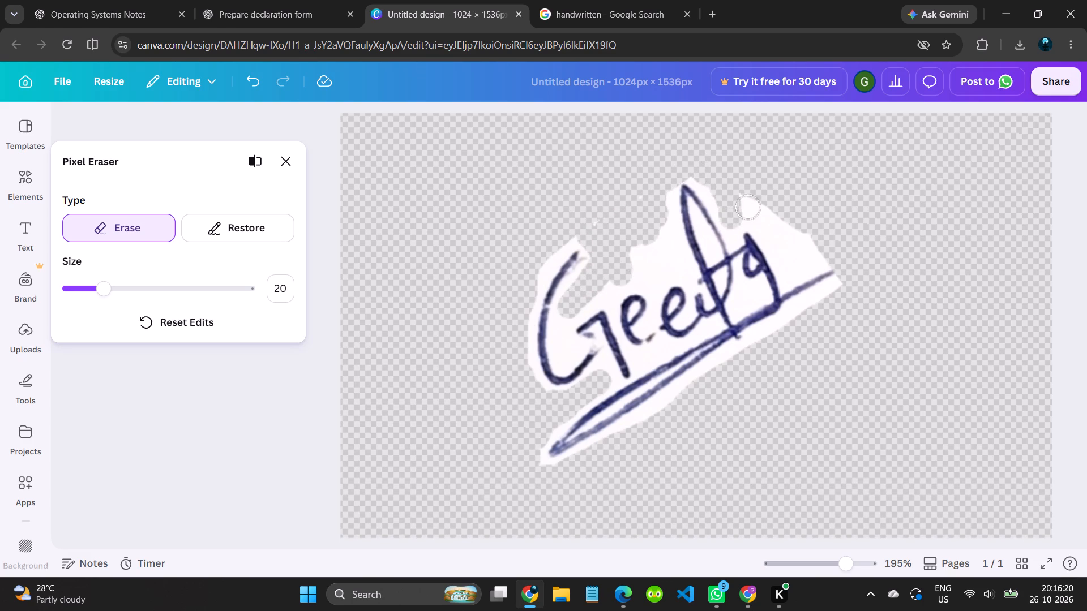
left_click_drag(748, 208, 794, 261)
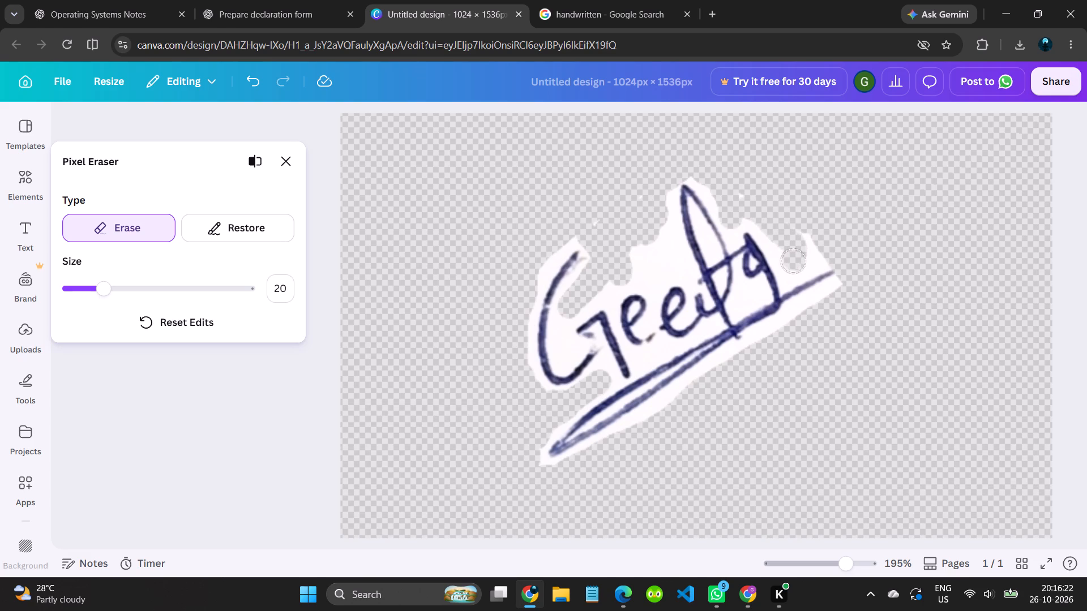
left_click_drag(794, 261, 768, 229)
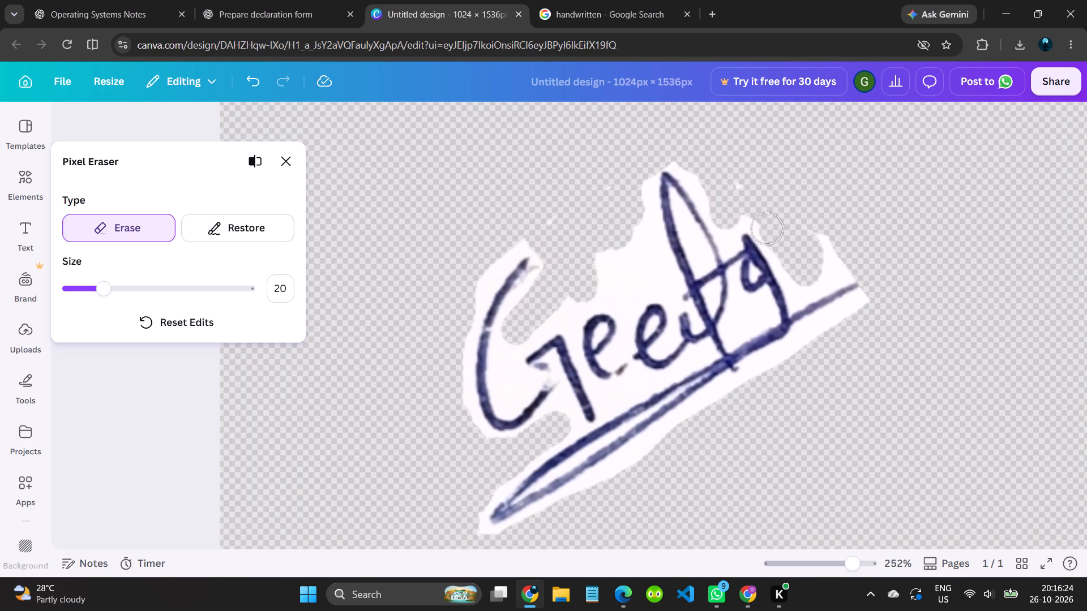
Erase the remaining white above the underline's far end and along the last letter's outer edge up to the tall stroke.
left_click_drag(842, 243, 837, 257)
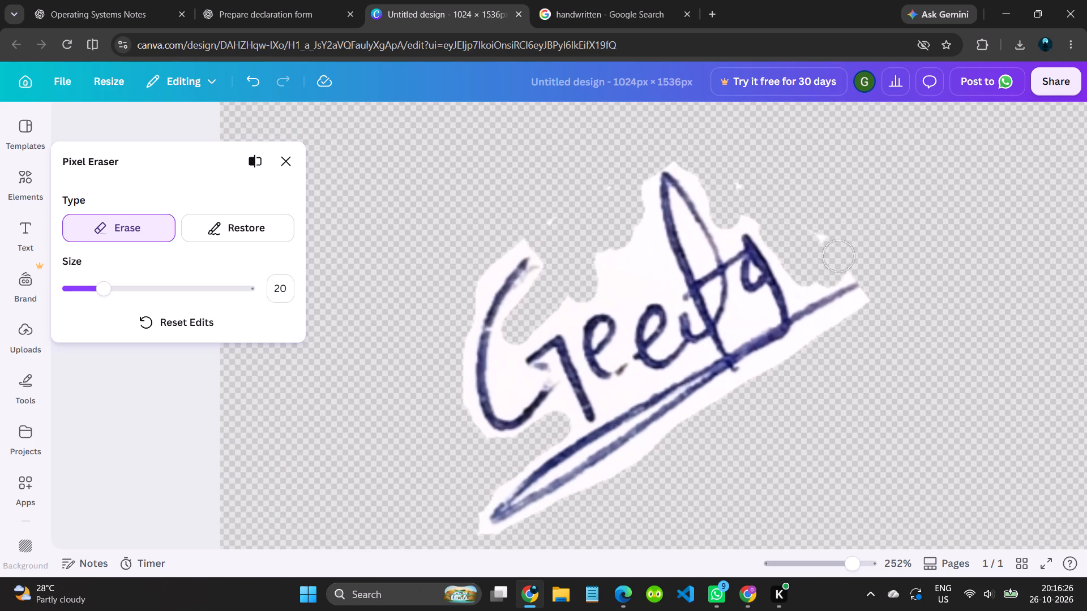
left_click_drag(837, 257, 804, 282)
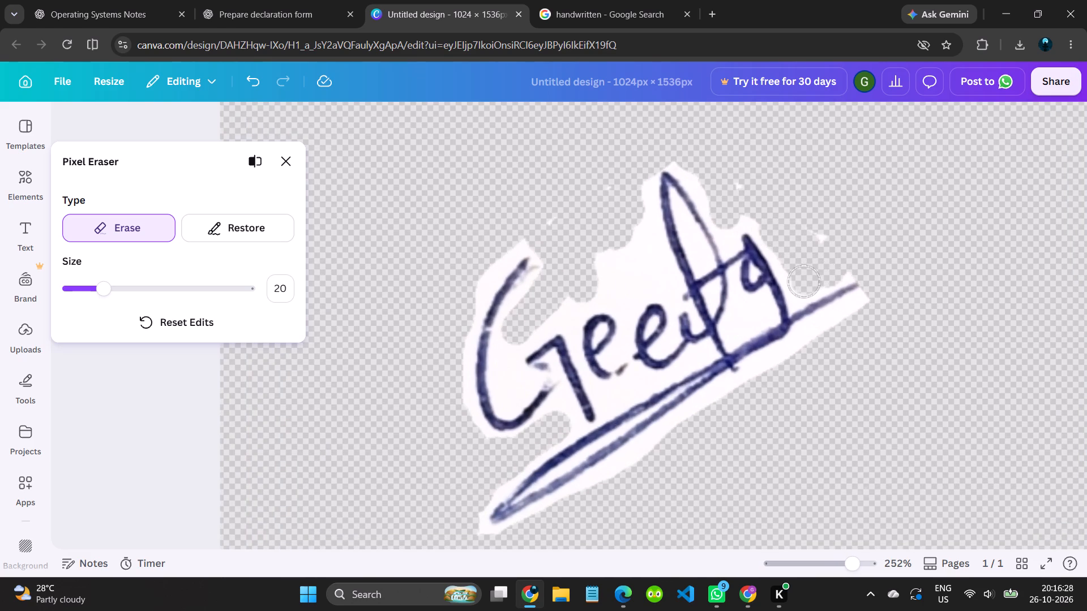
left_click(802, 285)
left_click(793, 272)
left_click(788, 254)
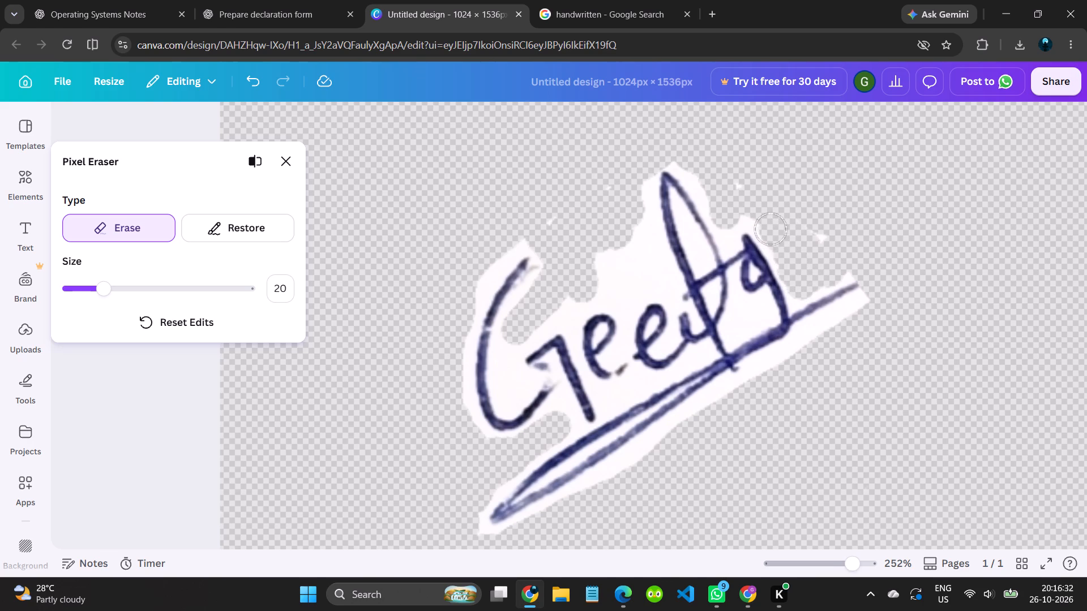
left_click(771, 229)
left_click(759, 218)
left_click(737, 217)
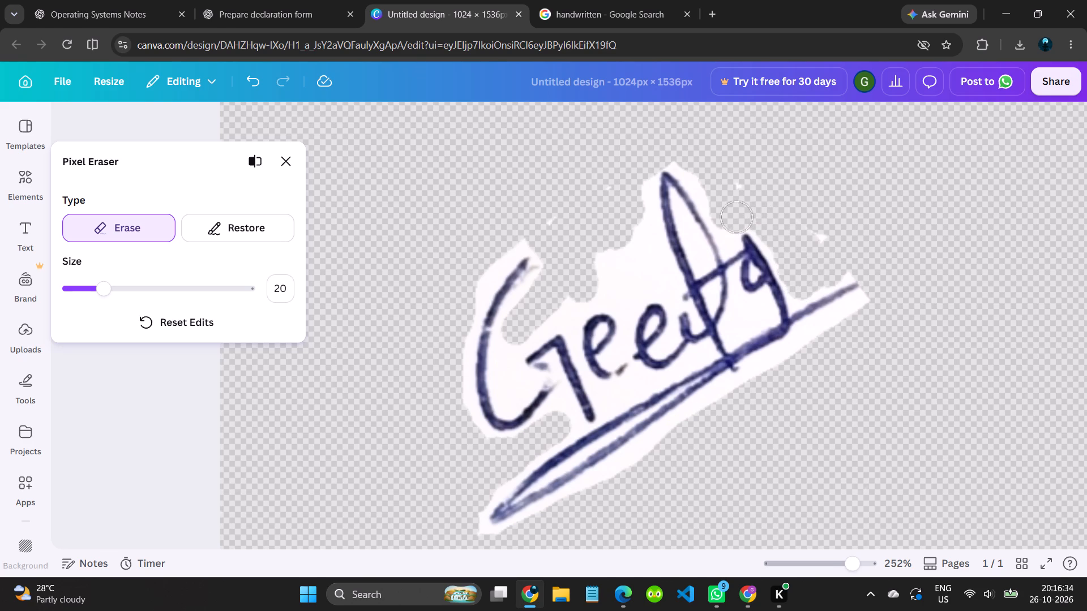
left_click(730, 221)
left_click(721, 206)
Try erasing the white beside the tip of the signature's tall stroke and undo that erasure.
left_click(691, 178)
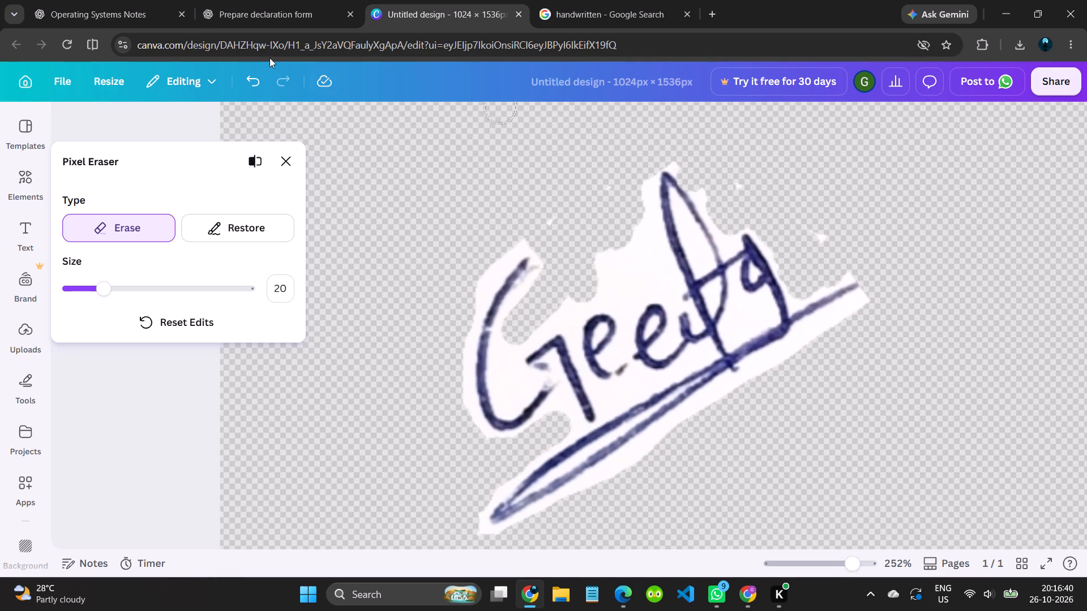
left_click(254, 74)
Trim the white margin along the right side of the signature's tall stroke, from its tip downward.
left_click(697, 169)
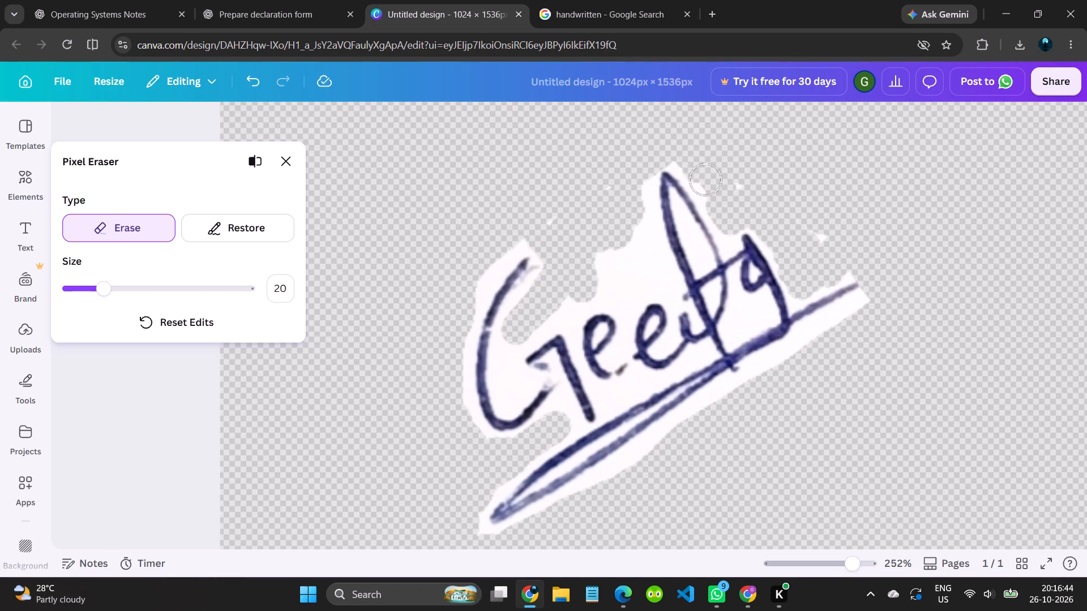
left_click(703, 182)
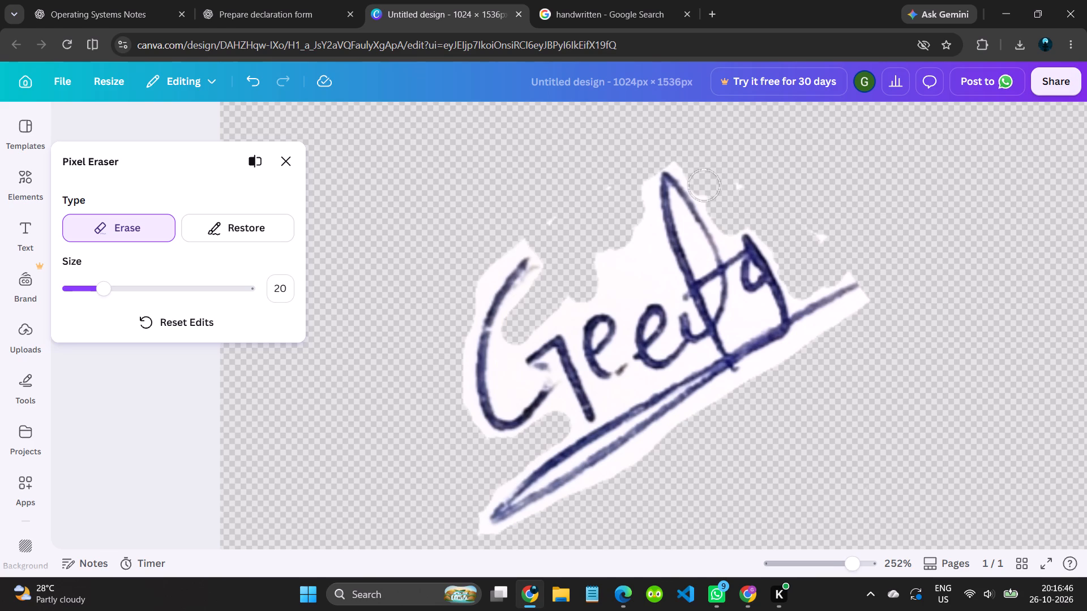
left_click(706, 188)
left_click(692, 162)
Erase the white background along the left side of the tall stroke and above the two middle e letters.
left_click(640, 189)
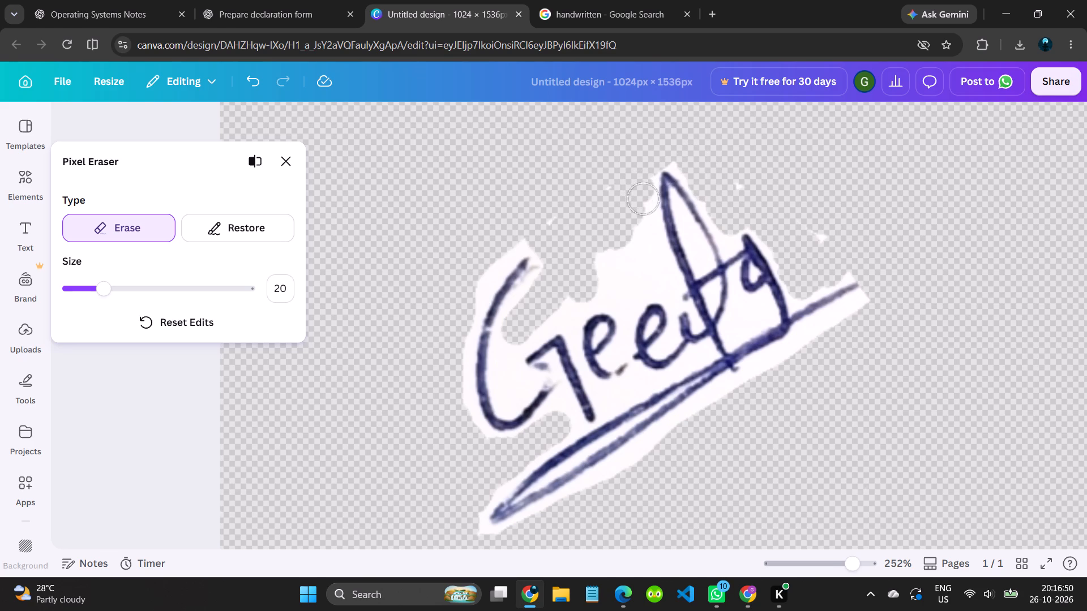
left_click(644, 199)
left_click(643, 211)
left_click(649, 227)
left_click(649, 244)
left_click(659, 256)
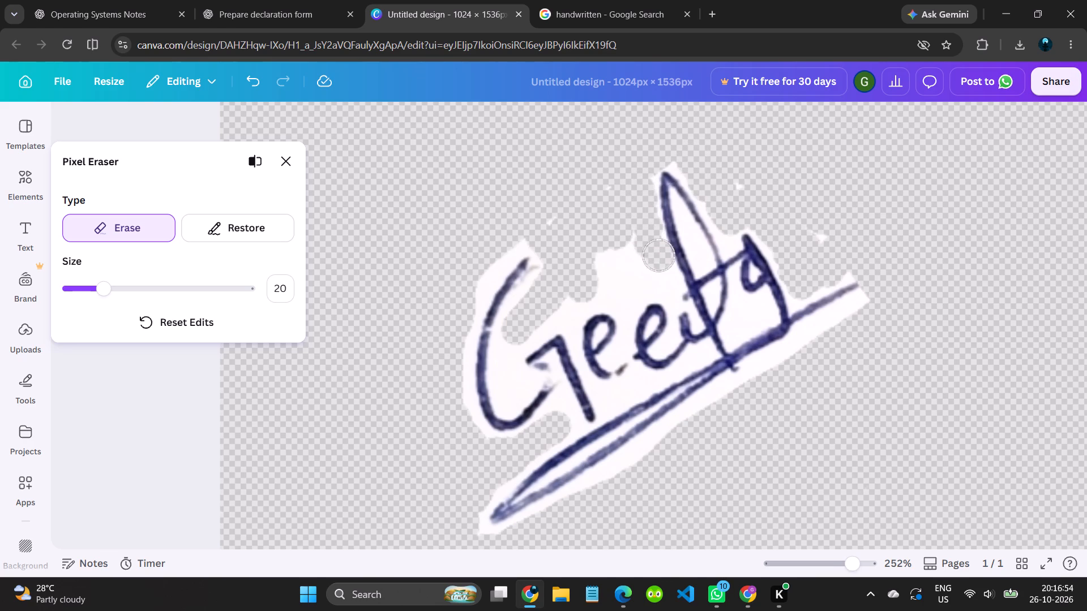
left_click(663, 269)
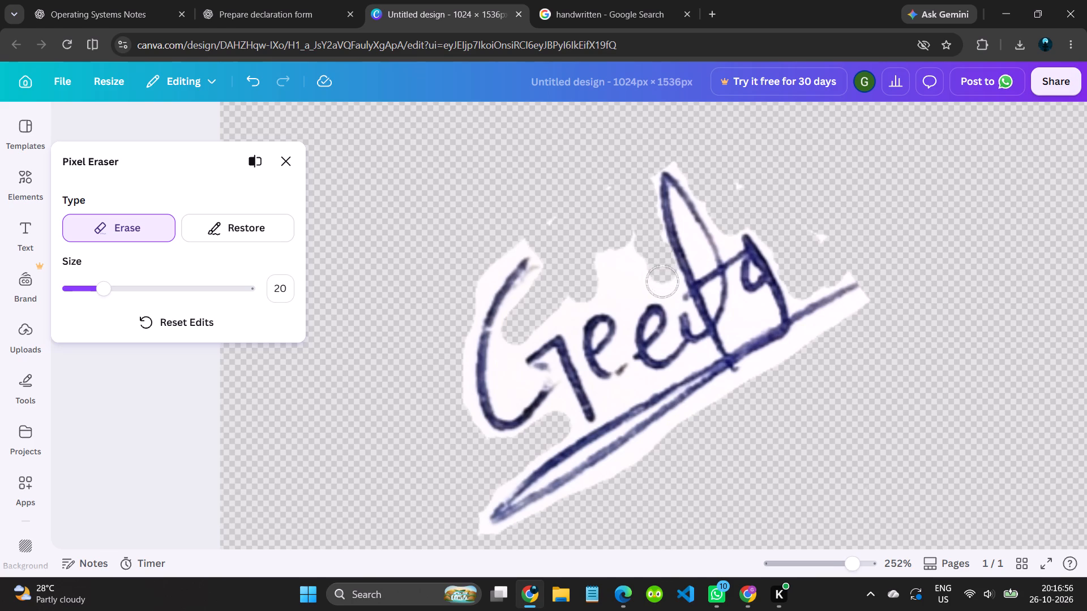
left_click(663, 282)
left_click(667, 286)
left_click_drag(648, 281, 634, 256)
left_click_drag(634, 256, 611, 289)
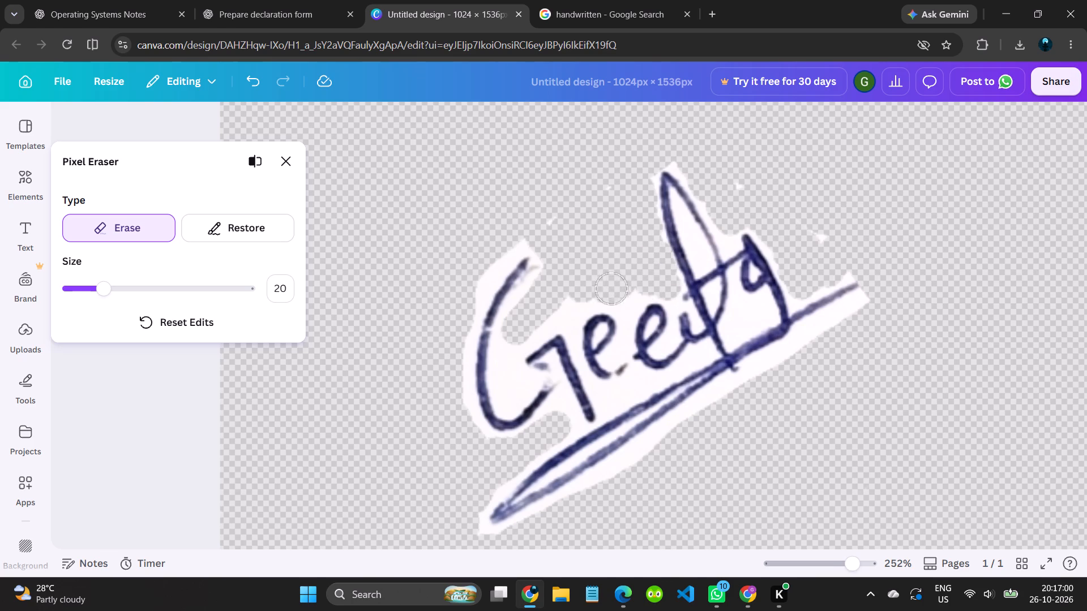
Erase the white background inside the curve of the signature's G, from its upper opening down into the bowl.
left_click_drag(611, 289, 549, 319)
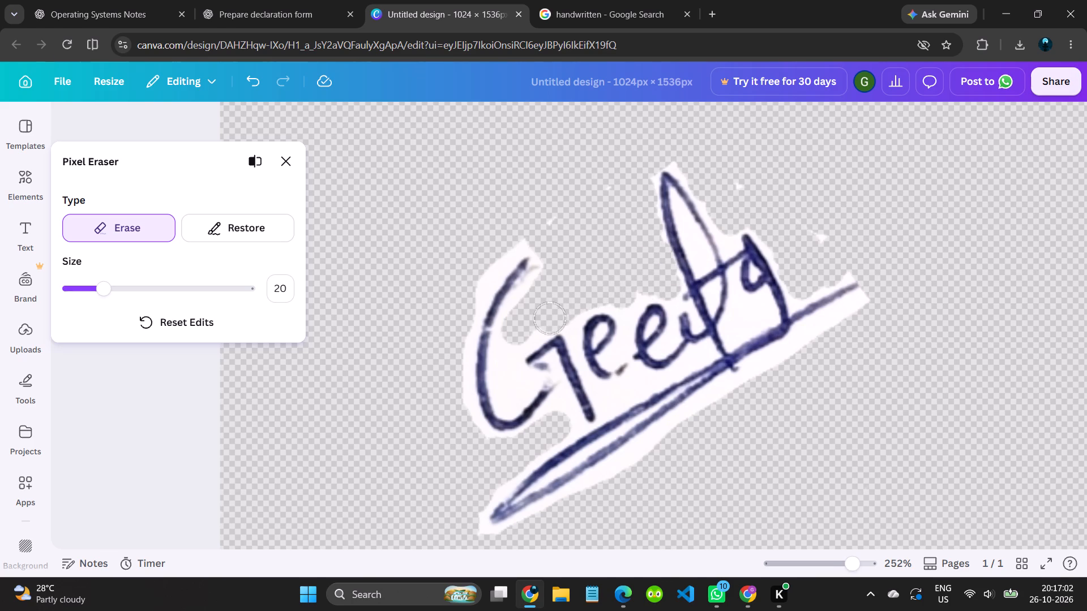
left_click_drag(549, 319, 517, 335)
left_click_drag(522, 311, 530, 300)
left_click_drag(530, 300, 510, 348)
left_click(510, 348)
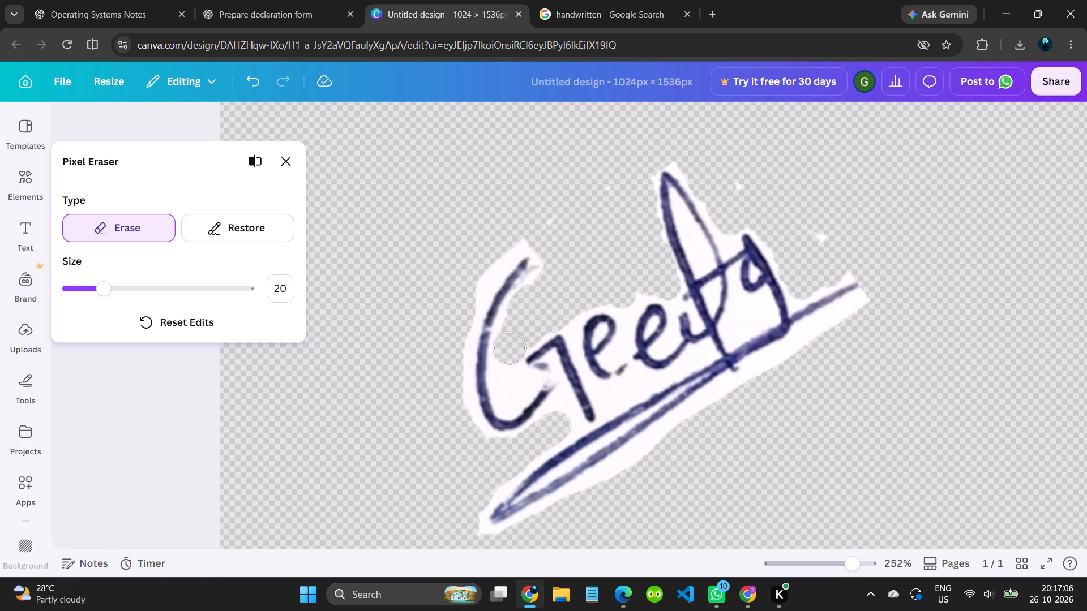
left_click(508, 368)
left_click(506, 367)
left_click(506, 382)
left_click(507, 391)
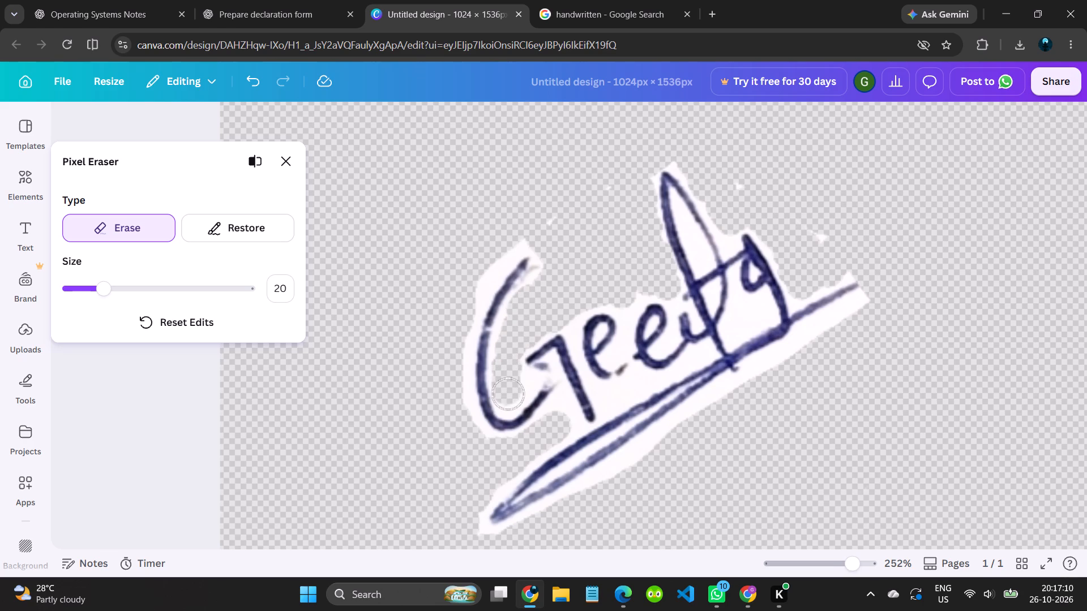
left_click(508, 394)
left_click(508, 394)
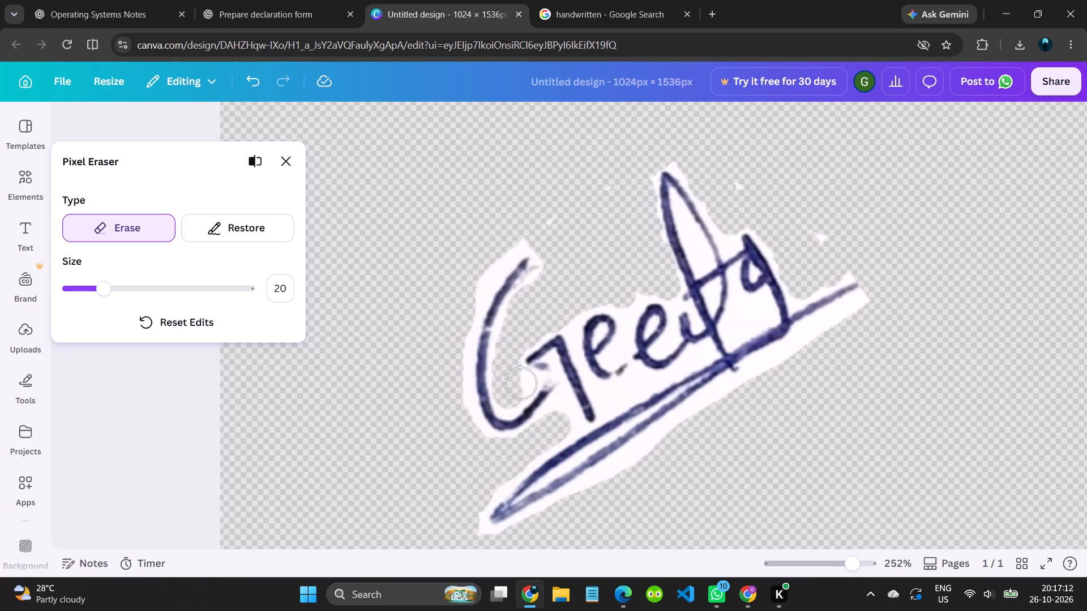
left_click(521, 384)
left_click(523, 383)
Erase the white patches above the underline, between the G's foot and stem and beneath the two e letters.
left_click(558, 411)
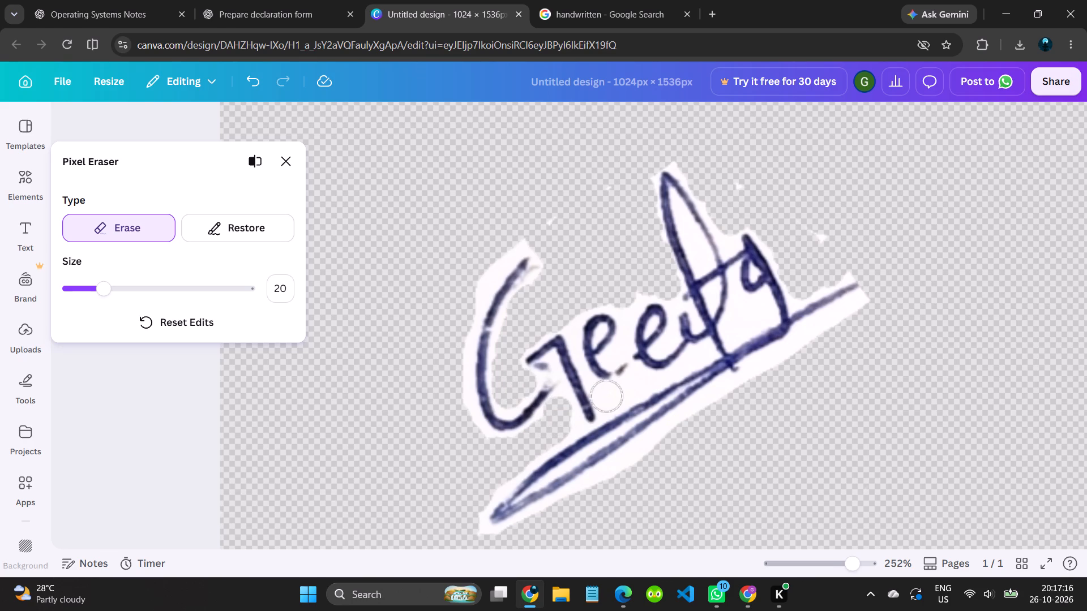
left_click(610, 397)
left_click(628, 390)
left_click(643, 381)
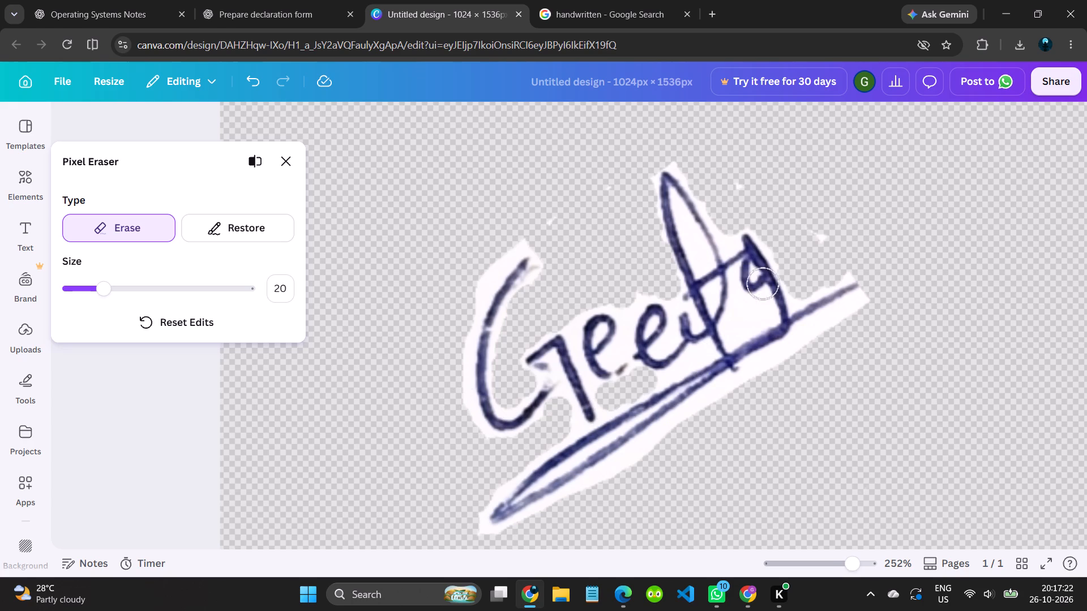
Erase the white area enclosed by the tall stroke, the last letter and the underline.
left_click(743, 313)
left_click(755, 307)
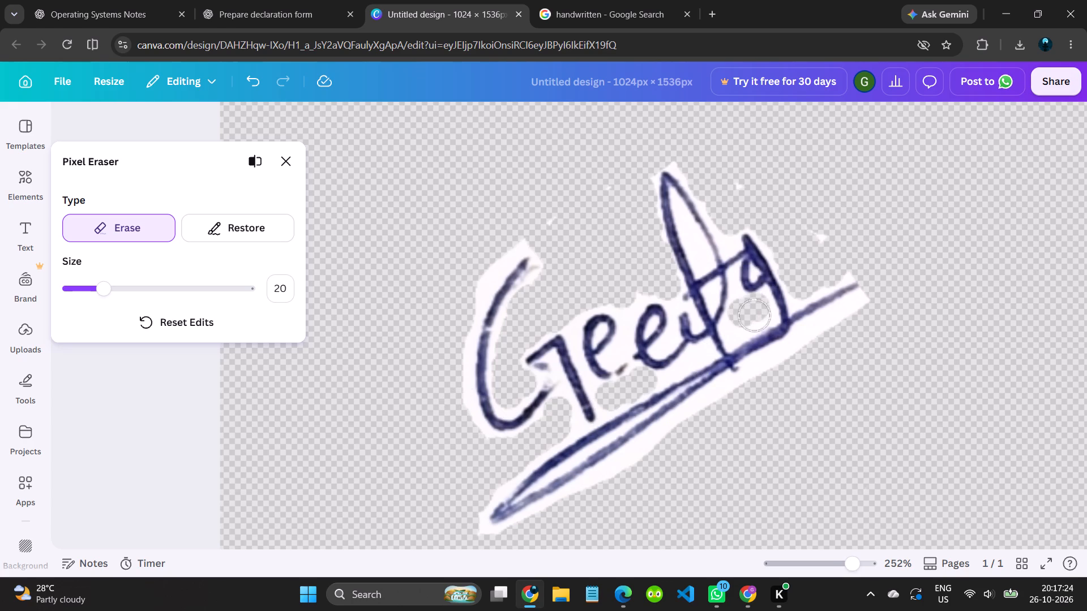
left_click(737, 328)
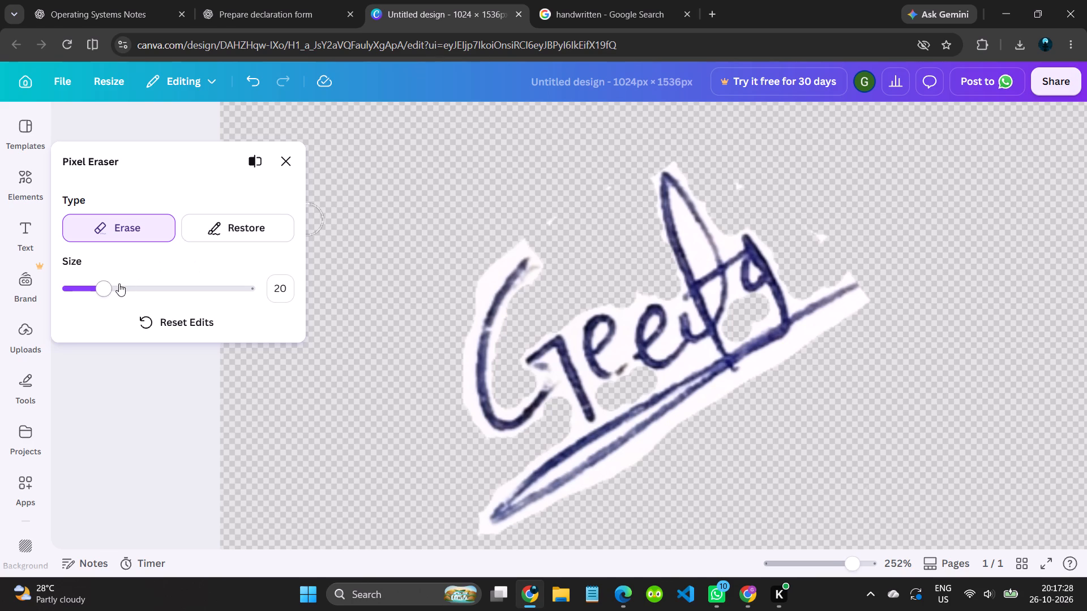
With eraser size 11, clear the narrower white gaps between the letters and the underline, from the G to the tall stroke.
left_click_drag(106, 285, 97, 287)
left_click_drag(97, 286, 86, 287)
left_click(564, 399)
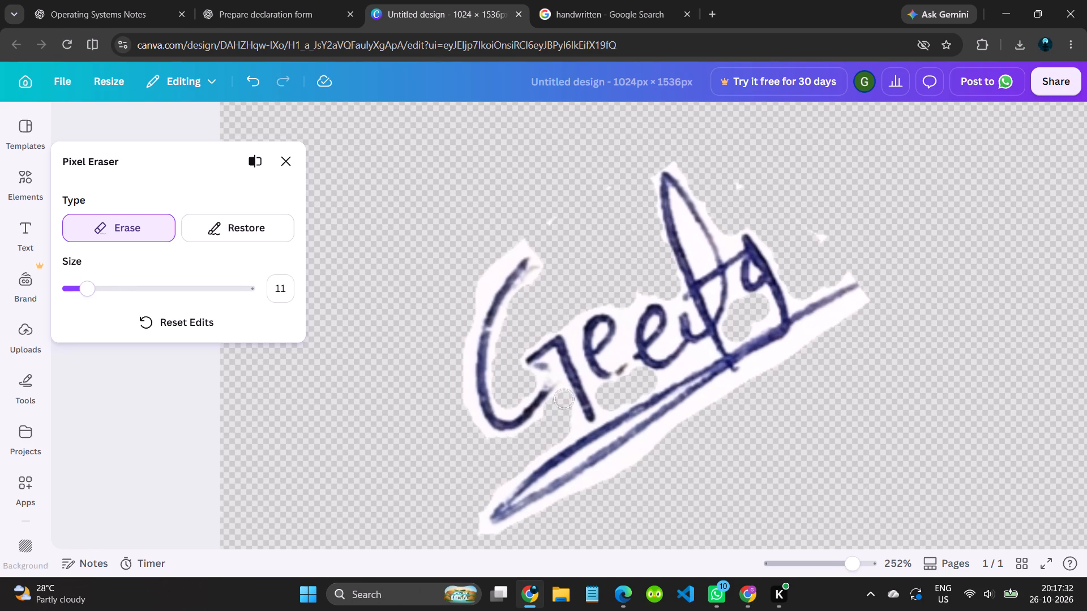
left_click(603, 405)
left_click_drag(667, 376, 683, 369)
left_click_drag(683, 369, 695, 362)
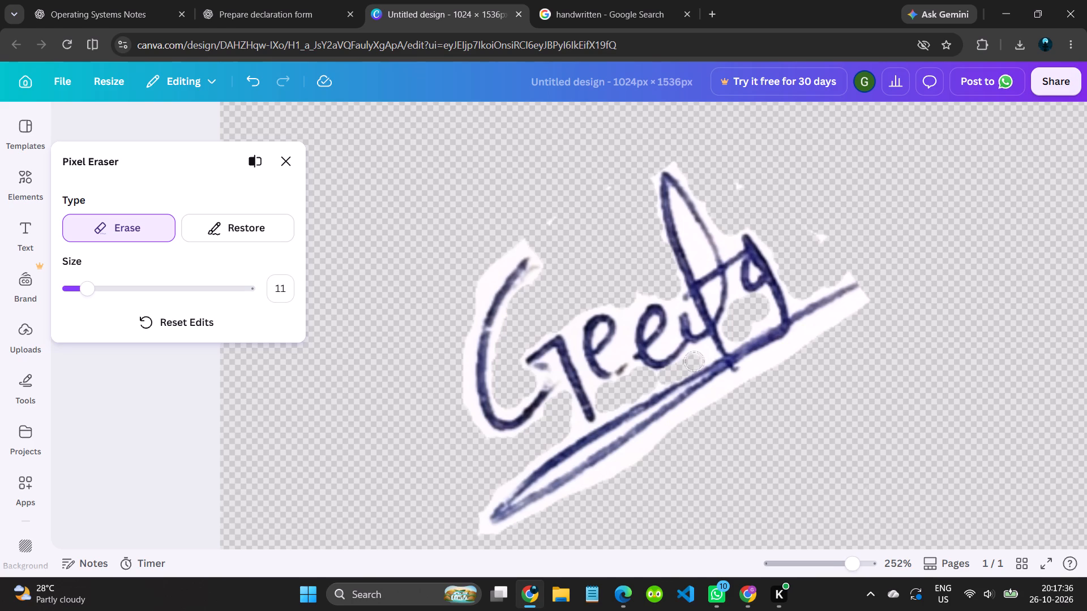
left_click(695, 362)
left_click(707, 354)
left_click(697, 354)
Erase the white inside the tall stroke's upper loop, reducing the eraser size to 5 for its narrow top.
left_click(702, 260)
left_click(697, 247)
left_click(692, 235)
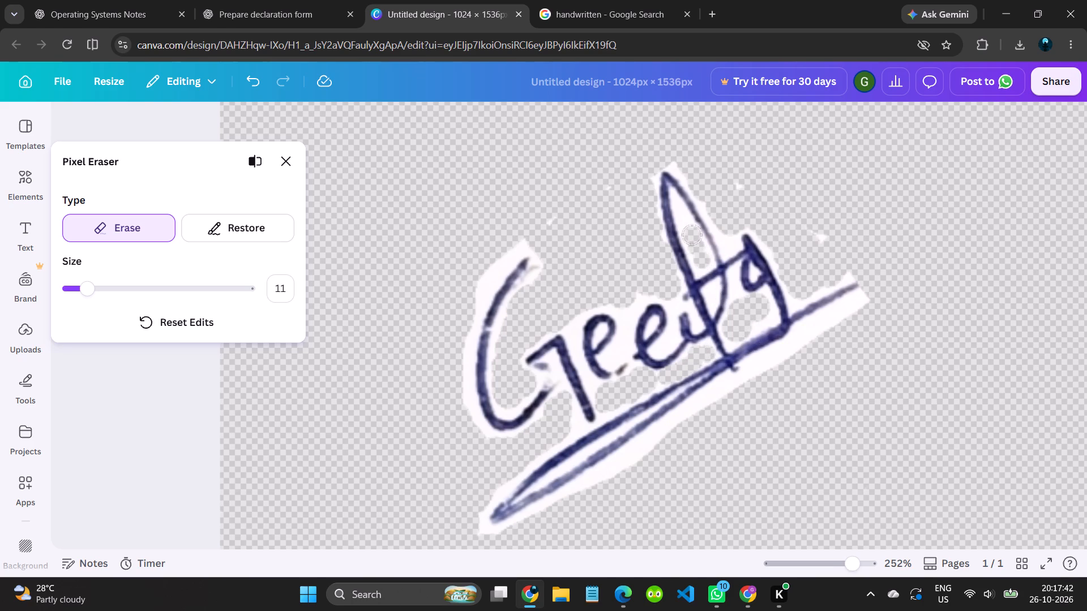
left_click(688, 222)
left_click_drag(87, 287, 75, 289)
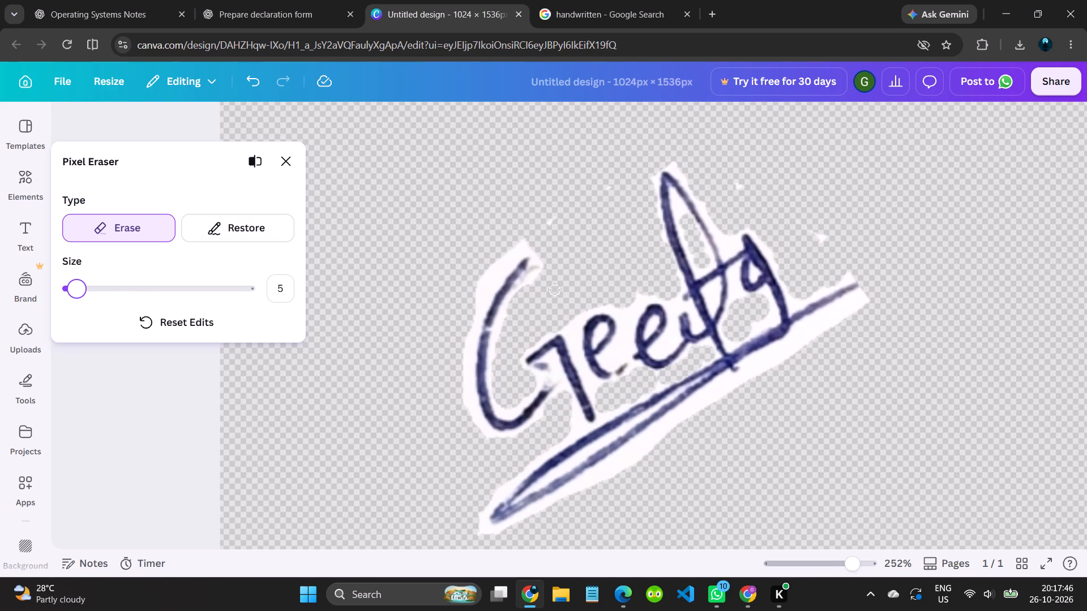
left_click(679, 213)
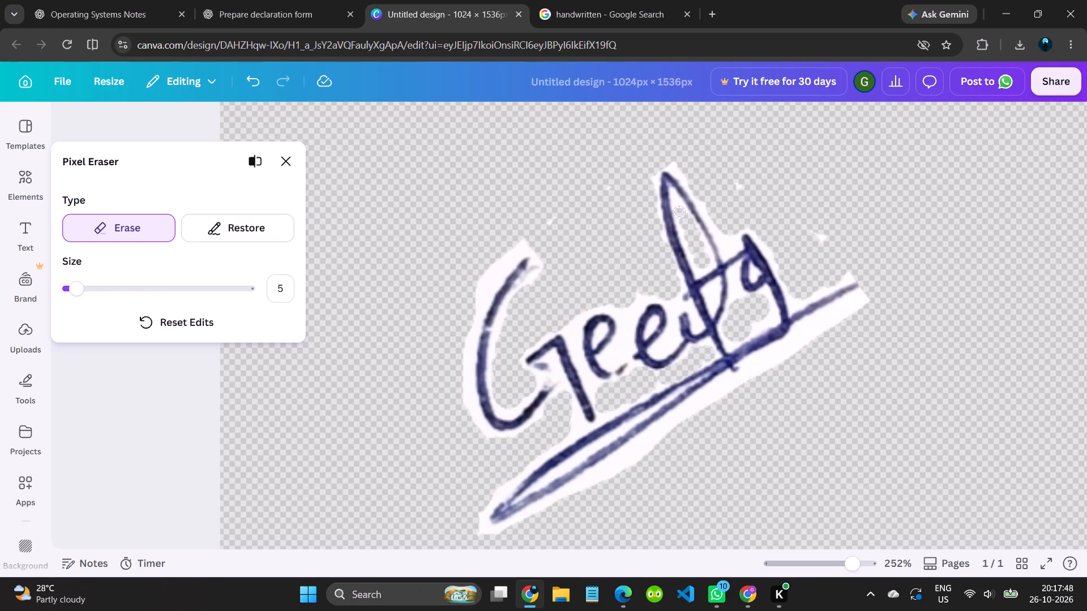
left_click(676, 206)
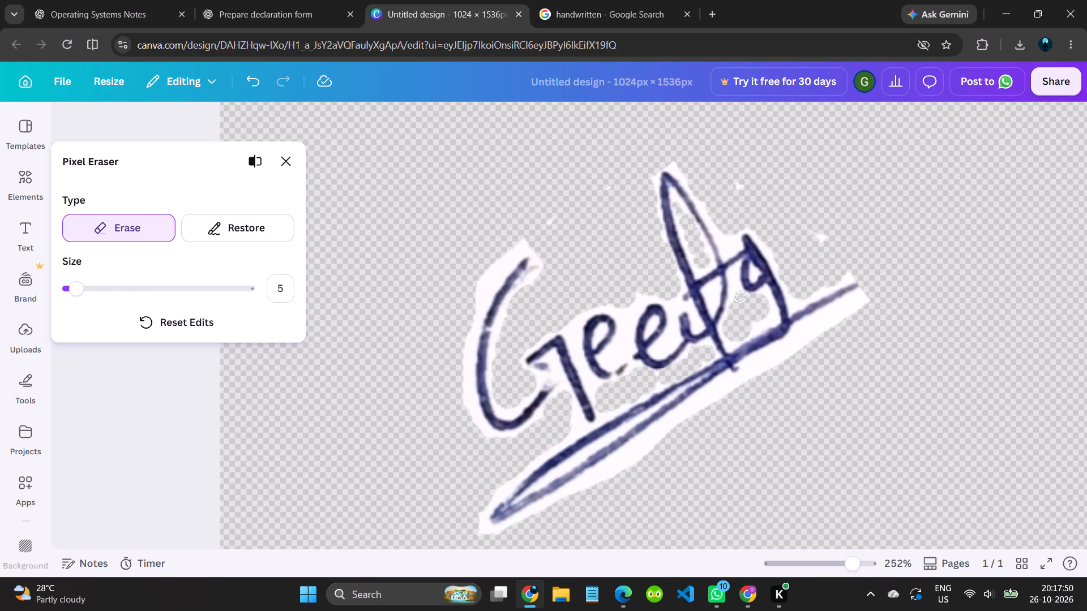
Erase the small white remnants around the tall stroke's crossing and along the inner edge of the last letter.
left_click(741, 297)
left_click(712, 292)
triple_click(712, 292)
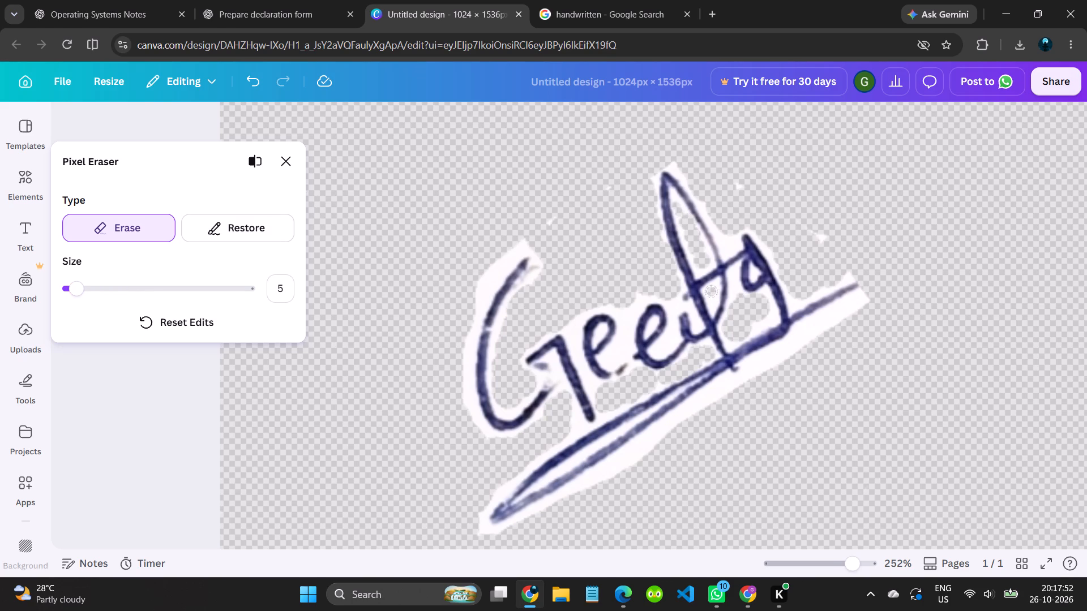
left_click(712, 292)
left_click(712, 296)
left_click(712, 298)
left_click_drag(758, 324, 768, 305)
left_click_drag(768, 305, 764, 305)
left_click_drag(713, 300, 713, 301)
left_click_drag(713, 301, 716, 289)
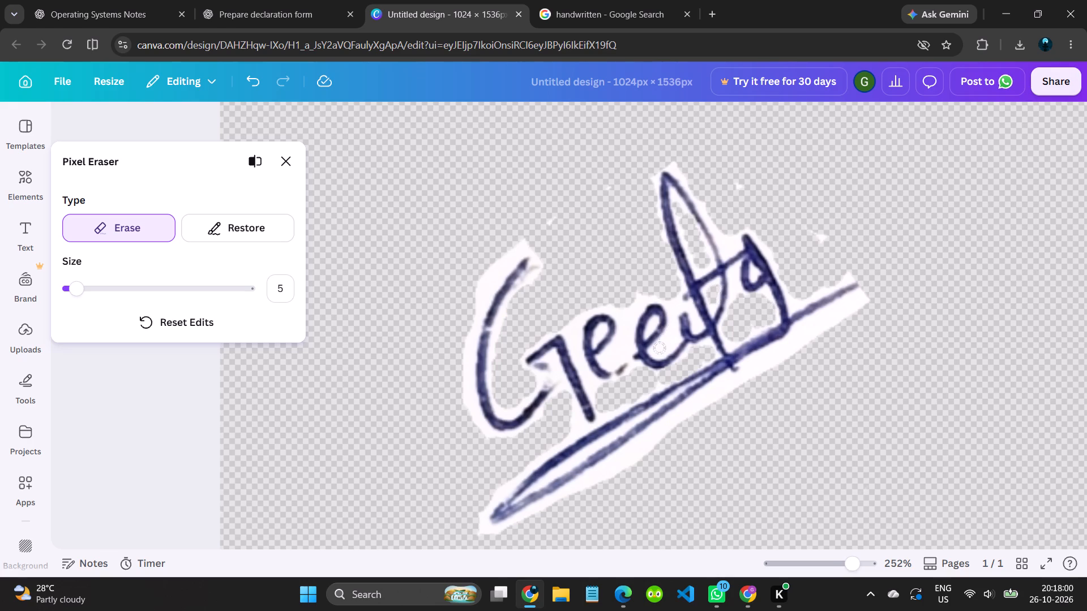
Trim the remaining white around the second e and in the gap between the two e letters.
double_click(658, 350)
left_click_drag(658, 350, 672, 330)
left_click_drag(672, 330, 648, 294)
left_click_drag(648, 294, 627, 323)
left_click_drag(627, 323, 609, 352)
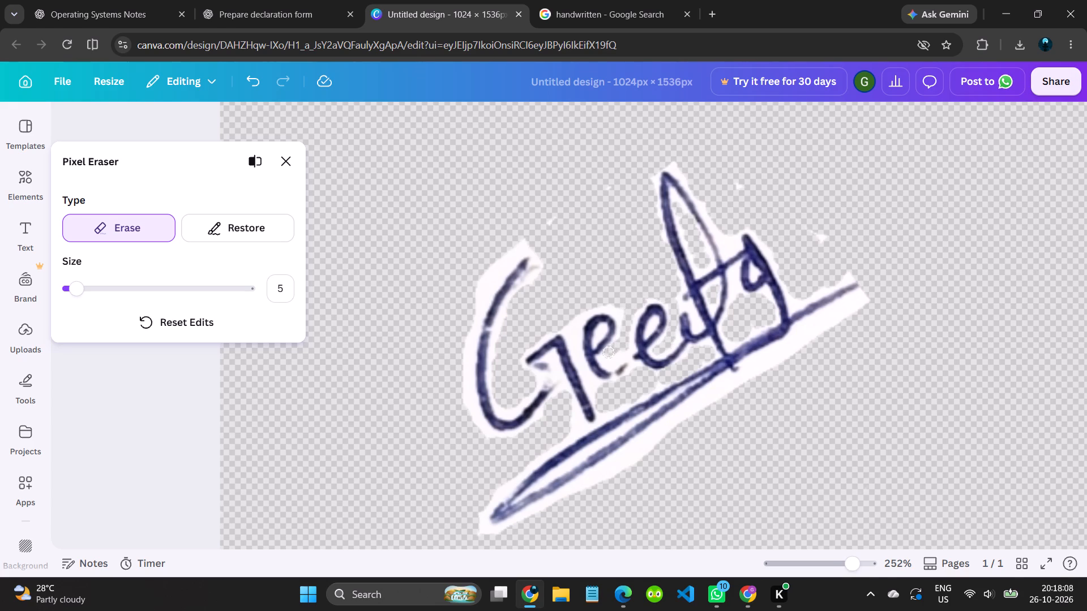
left_click_drag(609, 352, 628, 325)
Erase the white strip between the G's stem and the first e, from above the e down toward the underline.
left_click_drag(628, 325, 571, 325)
left_click_drag(571, 325, 579, 358)
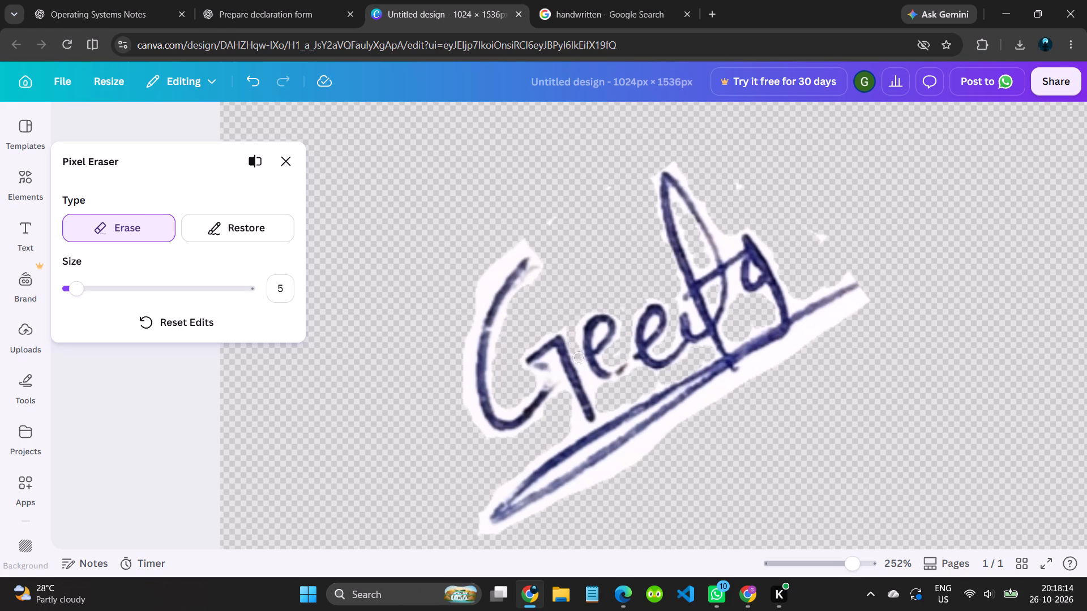
left_click_drag(579, 358, 594, 382)
left_click_drag(594, 382, 600, 402)
Erase the white along the underline's upper edge, from below the first e down to its lower tip.
left_click_drag(600, 402, 605, 412)
left_click_drag(572, 429, 564, 433)
left_click_drag(564, 433, 482, 566)
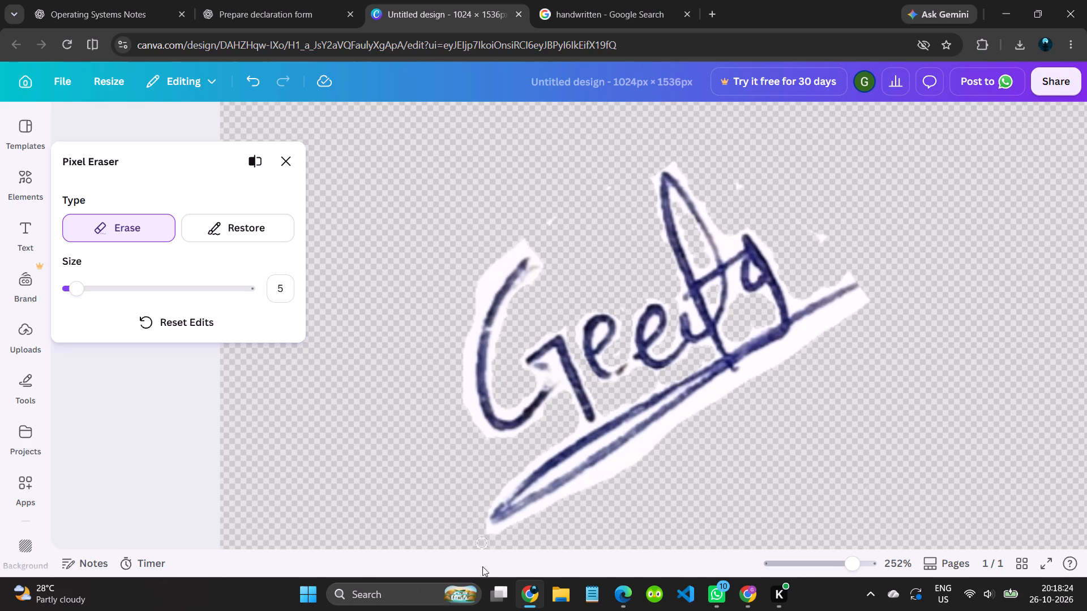
left_click_drag(482, 566, 495, 588)
Erase the white band beneath the underline, from its lower tip up around its far upper end.
left_click_drag(487, 531, 542, 511)
left_click_drag(542, 511, 614, 468)
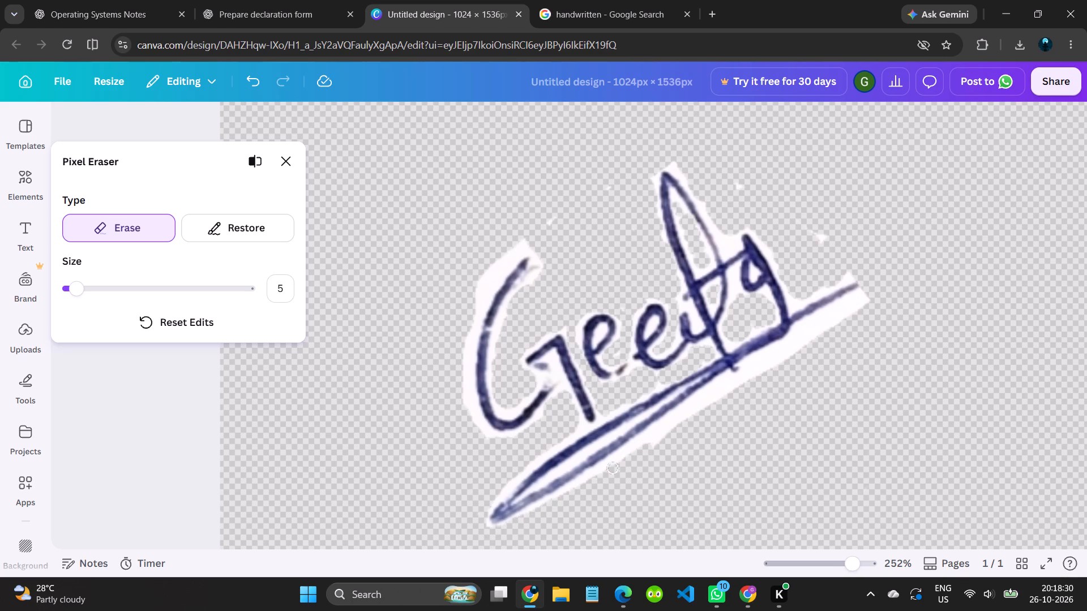
left_click_drag(614, 468, 644, 451)
left_click_drag(644, 451, 724, 387)
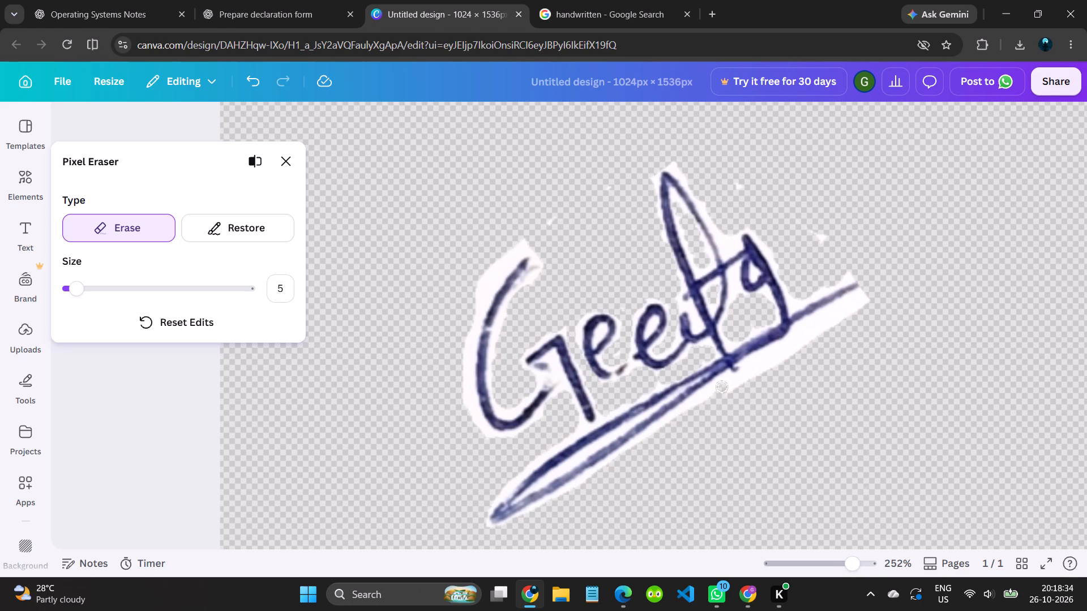
left_click_drag(714, 394, 777, 360)
left_click_drag(777, 360, 848, 306)
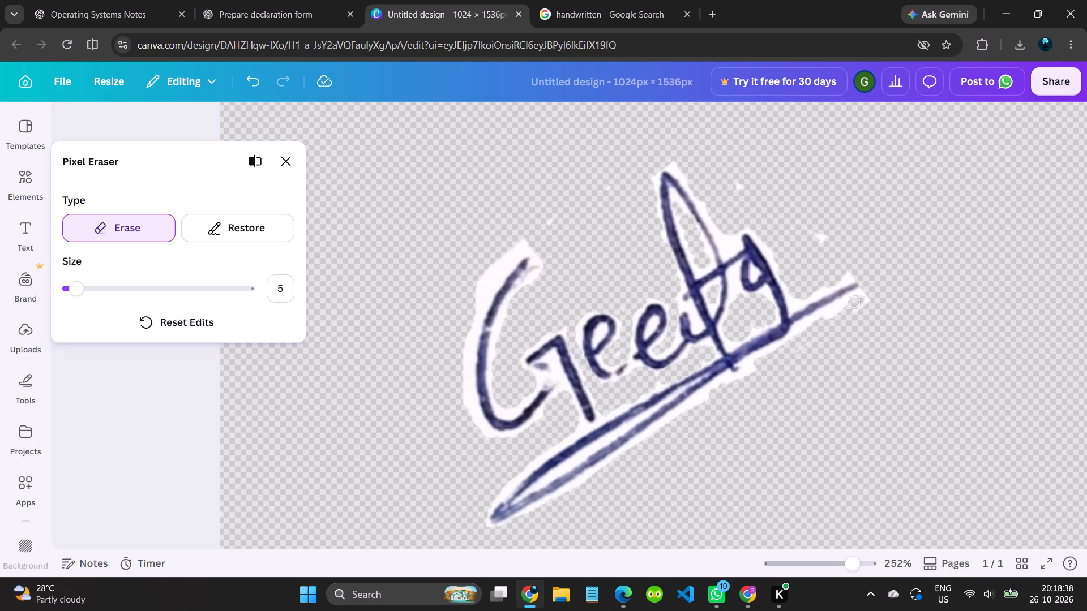
left_click_drag(848, 306, 842, 277)
Trim the white above the underline's tail, around the last letter's outer edge and up to the tall stroke's tip.
left_click_drag(842, 277, 798, 301)
left_click_drag(798, 301, 773, 252)
left_click_drag(773, 252, 770, 247)
left_click_drag(770, 247, 734, 245)
left_click_drag(734, 245, 718, 231)
left_click_drag(718, 231, 680, 170)
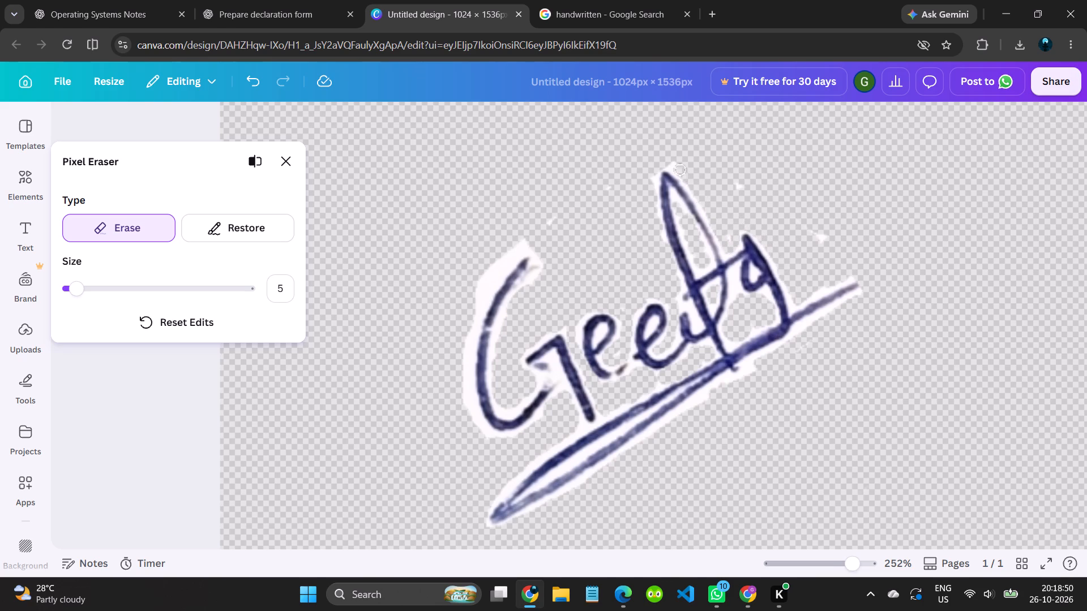
left_click_drag(680, 170, 670, 165)
left_click(656, 171)
Erase the white around the G's outer curve, from its top end around the bottom to the gap before its stem.
left_click_drag(521, 242, 483, 292)
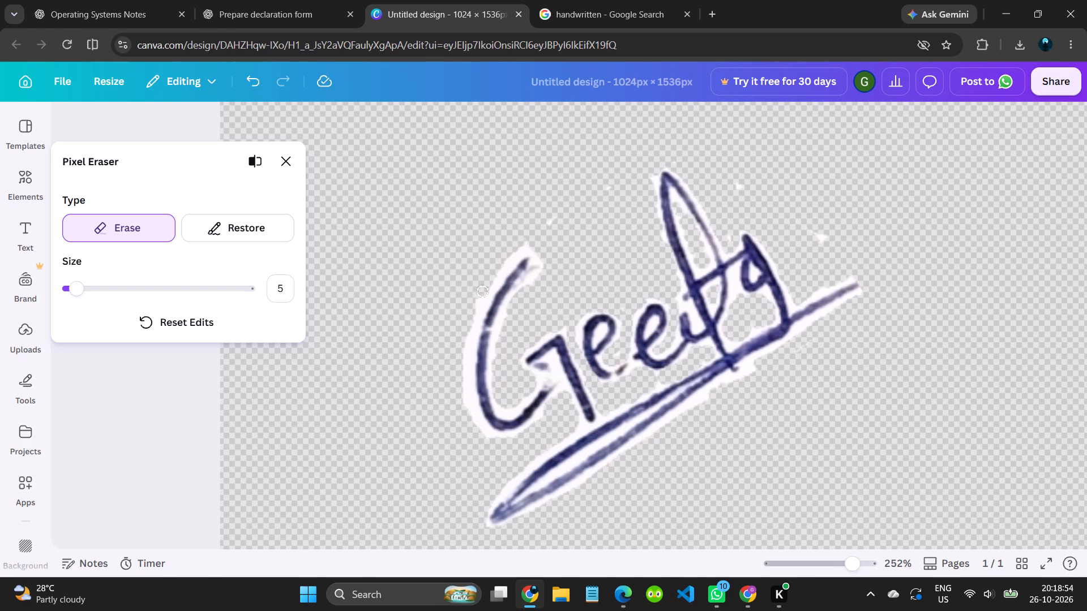
left_click_drag(483, 292, 500, 273)
left_click_drag(500, 273, 476, 309)
left_click_drag(476, 309, 467, 348)
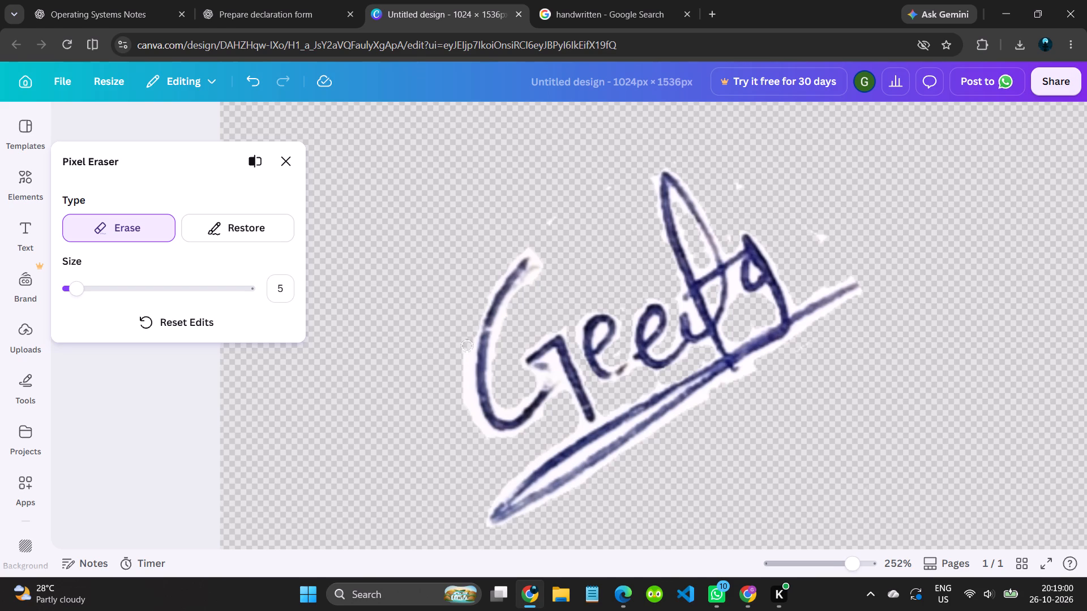
left_click_drag(467, 348, 467, 377)
left_click_drag(467, 377, 495, 434)
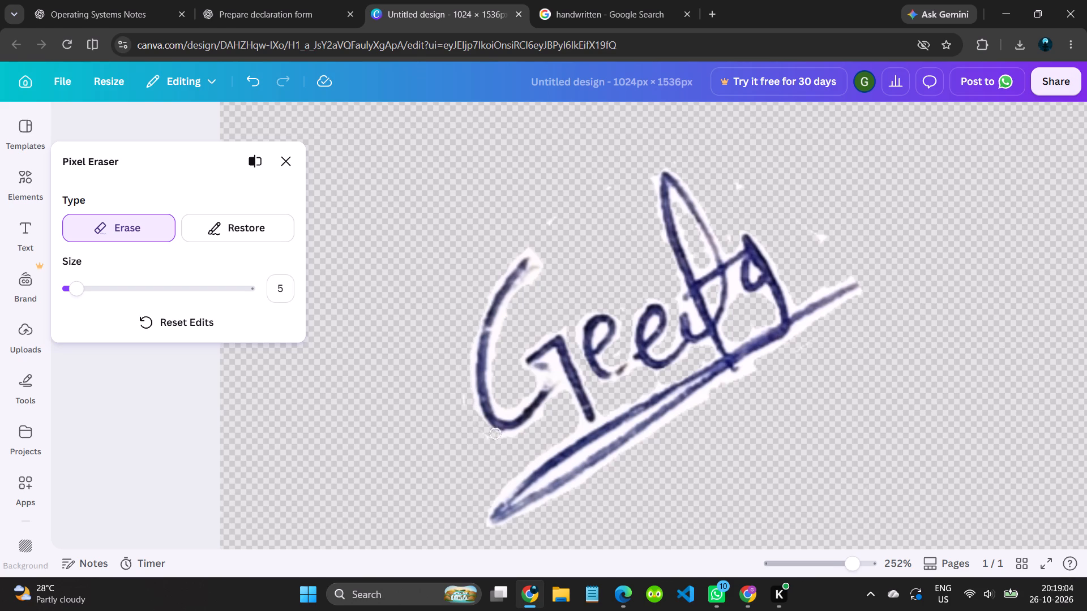
left_click_drag(495, 434, 558, 401)
left_click_drag(558, 401, 562, 393)
left_click_drag(563, 394, 545, 412)
left_click_drag(545, 412, 472, 453)
left_click(472, 453)
Erase the white between the two underline strokes with the eraser size set to 1.
left_click_drag(84, 294, 53, 295)
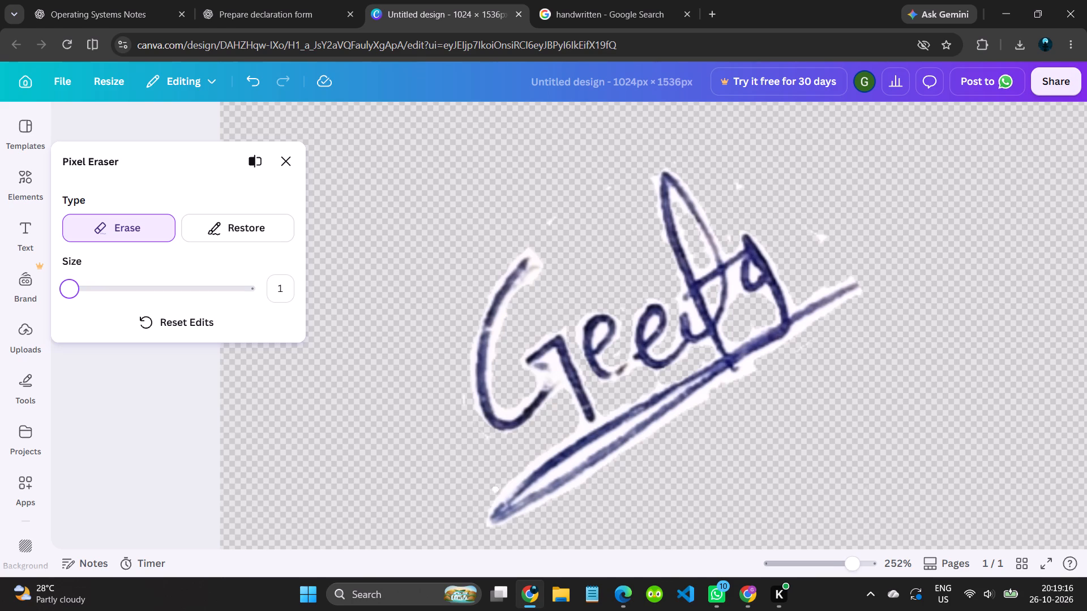
left_click_drag(542, 483, 555, 477)
left_click_drag(555, 477, 613, 437)
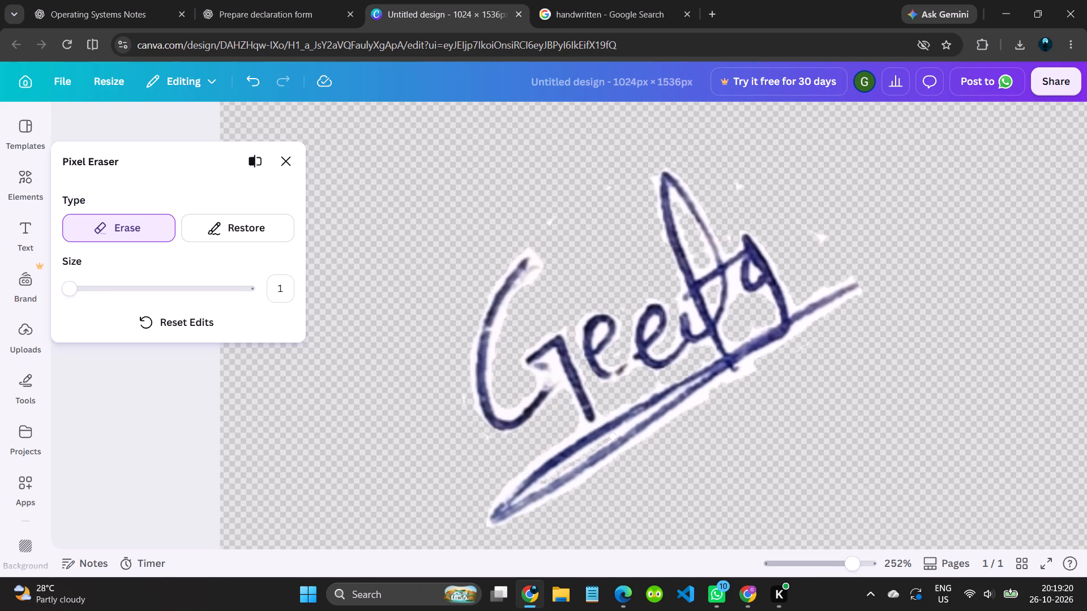
left_click_drag(613, 437, 623, 428)
Trim the white fringe along the underline's lower edge near the tall stroke's foot and toward its upper end, undoing the first pass.
left_click_drag(759, 358, 734, 377)
key("ctrl+z")
left_click_drag(720, 389, 698, 400)
left_click_drag(698, 400, 759, 364)
left_click_drag(759, 364, 822, 316)
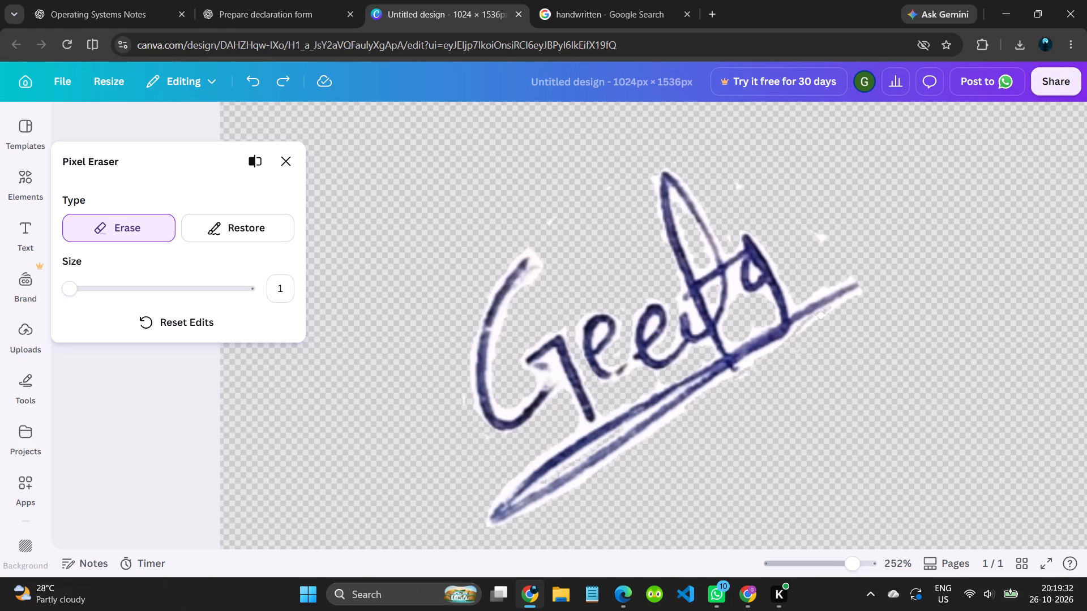
left_click_drag(822, 316, 867, 212)
Erase the stray white specks above the last letter and beside the tall stroke, and touch up the last letter's loop.
left_click_drag(824, 240, 717, 175)
left_click_drag(717, 175, 654, 215)
triple_click(756, 276)
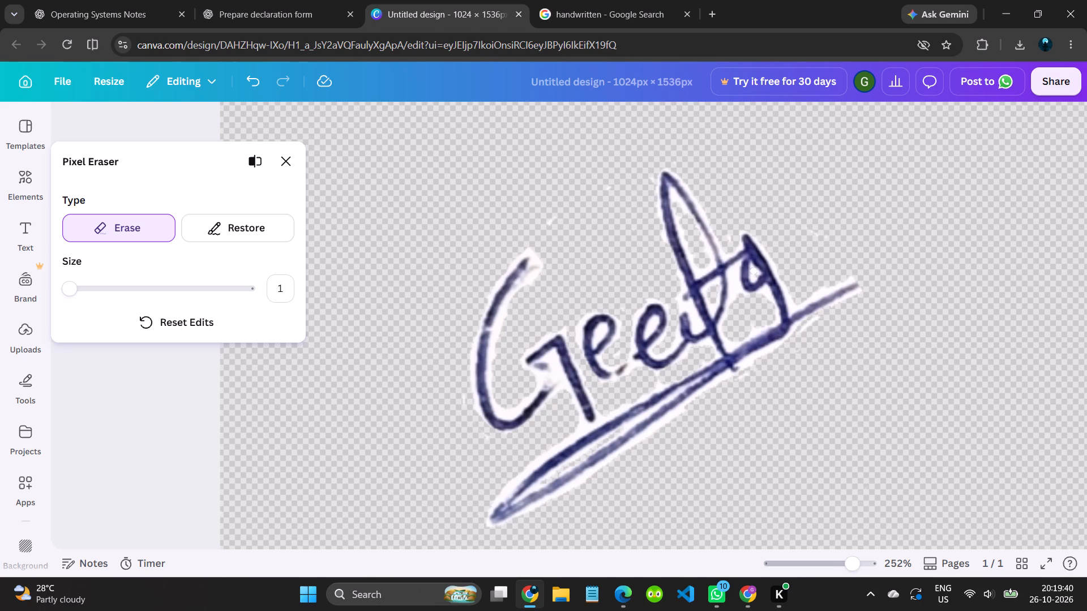
Erase the remaining white around the last letter's loop and inside the G's lower curve, and return to the declaration page.
double_click(754, 271)
left_click_drag(739, 292, 737, 274)
left_click_drag(737, 274, 728, 315)
left_click_drag(728, 315, 728, 317)
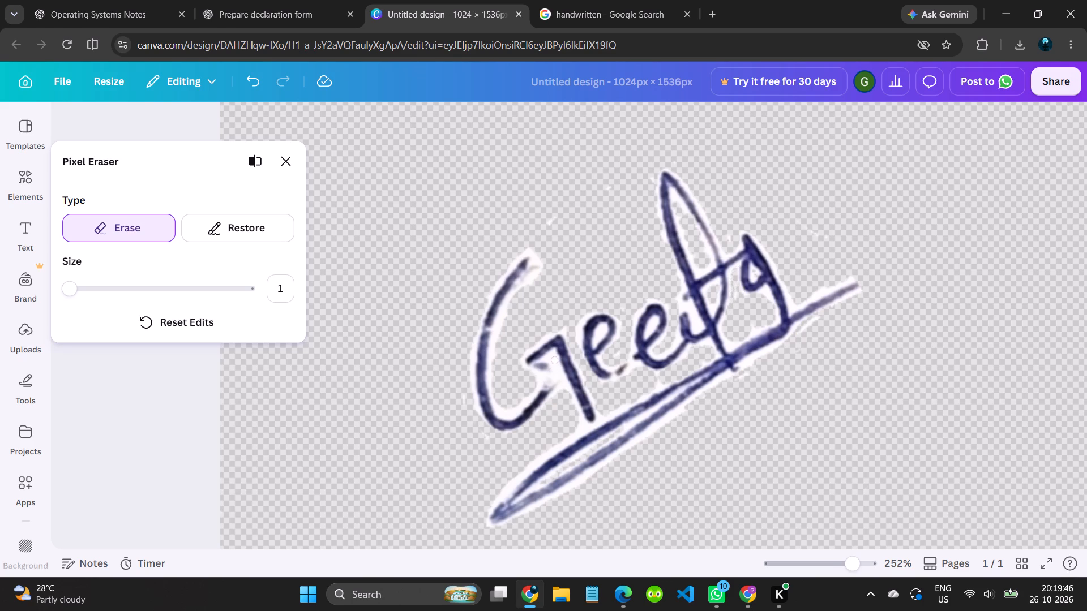
left_click(555, 360)
left_click_drag(504, 407, 515, 409)
left_click_drag(515, 409, 535, 380)
left_click(293, 161)
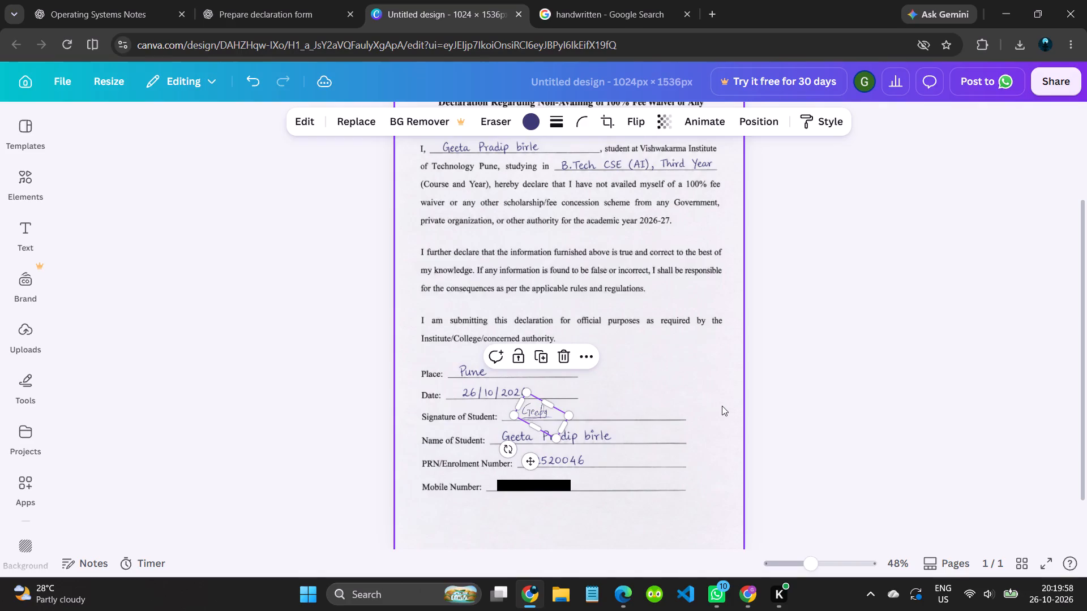
Enlarge the signature very slightly on the student signature line and inspect how it blends with the page.
left_click(722, 406)
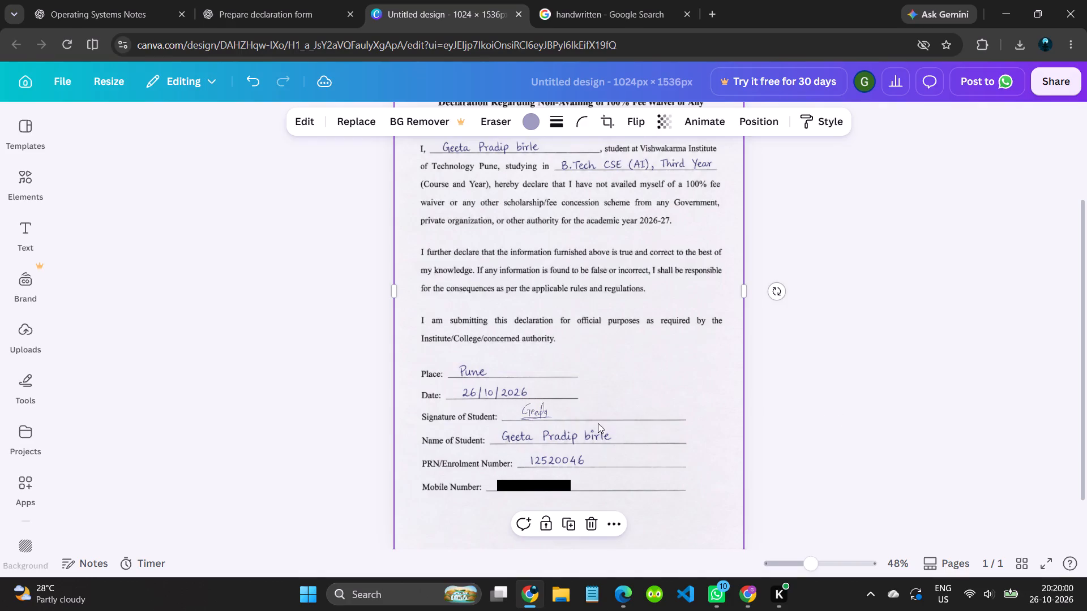
left_click(538, 423)
left_click(558, 439)
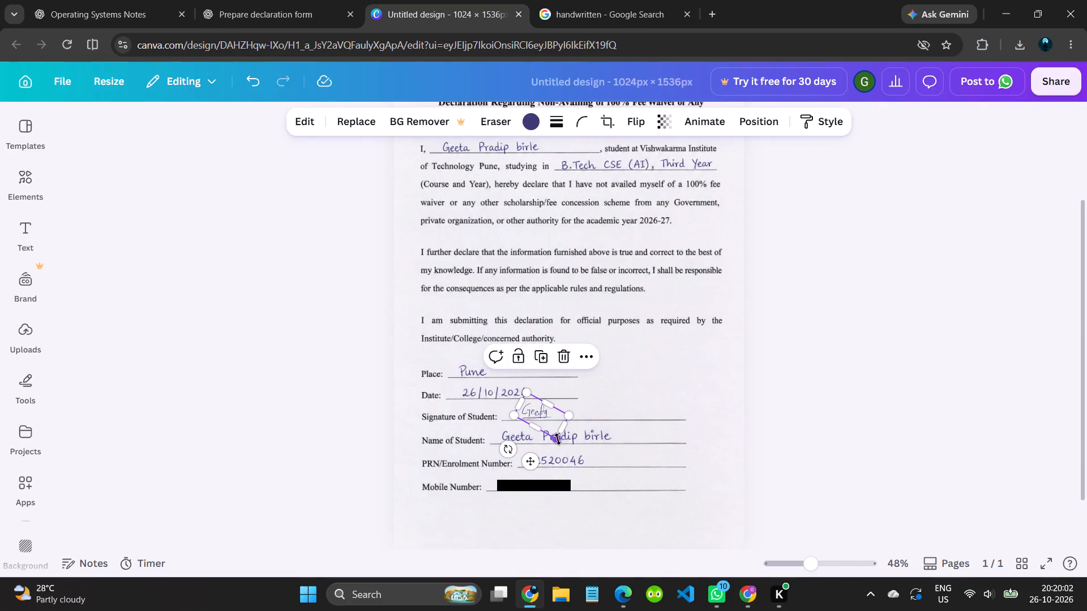
left_click(822, 382)
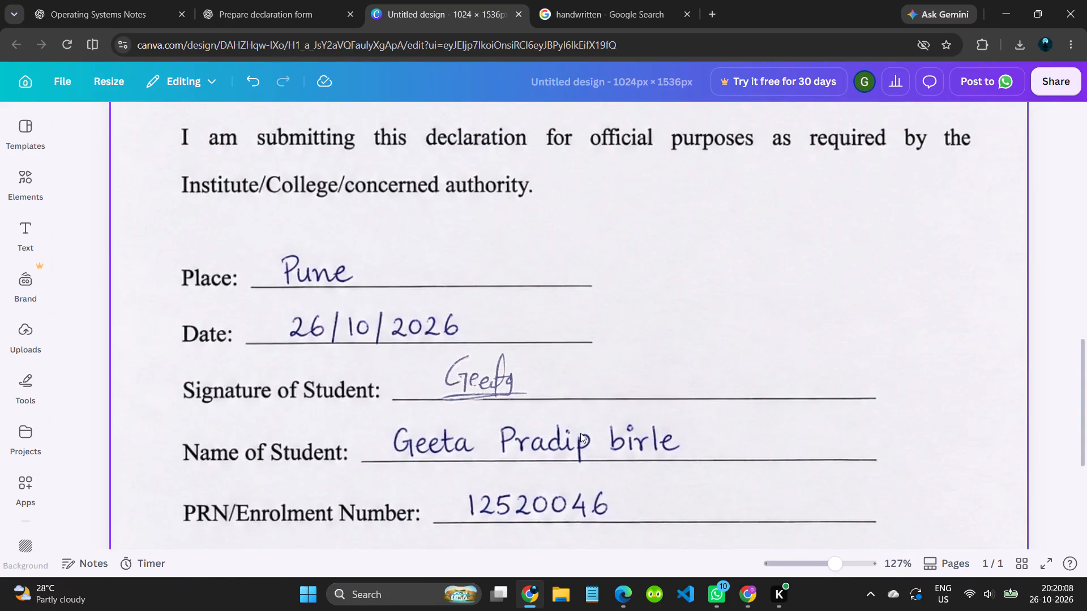
left_click(464, 381)
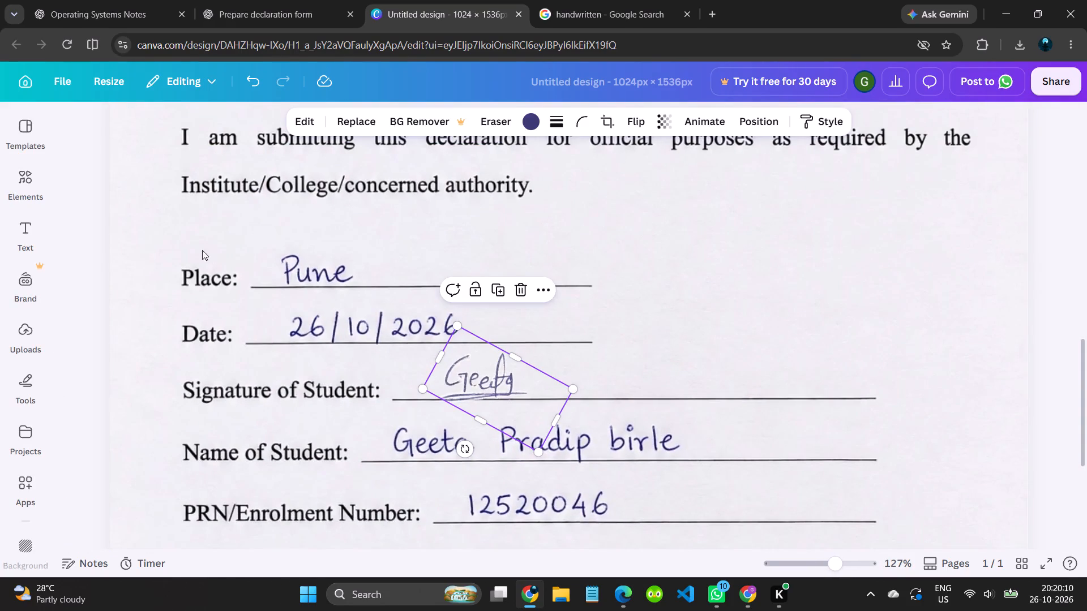
left_click(973, 326)
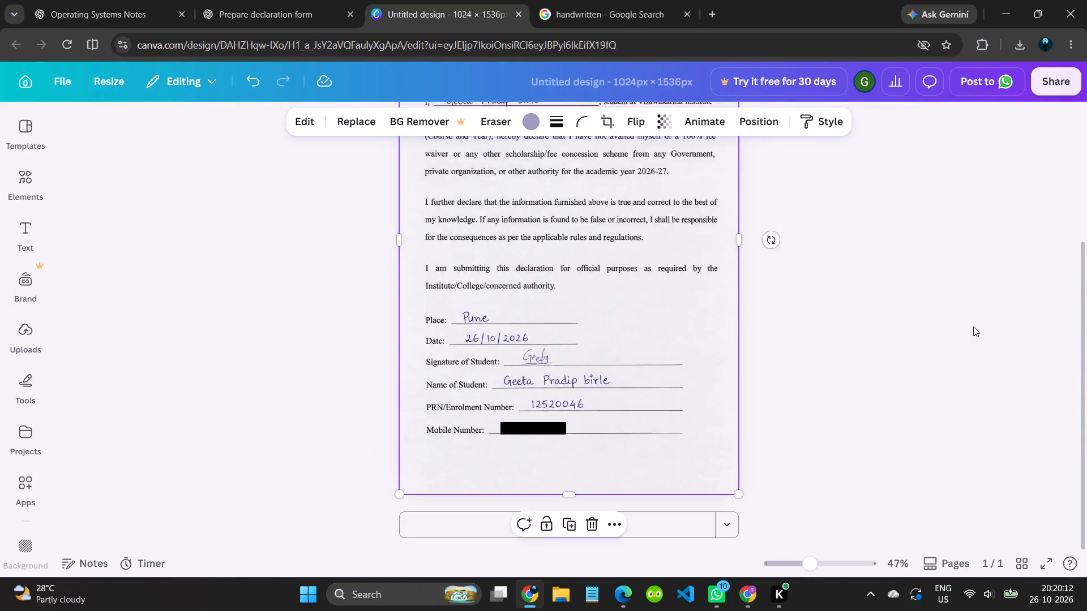
Look over the whole declaration and open the design's sharing options.
scroll(850, 344, "up", 3)
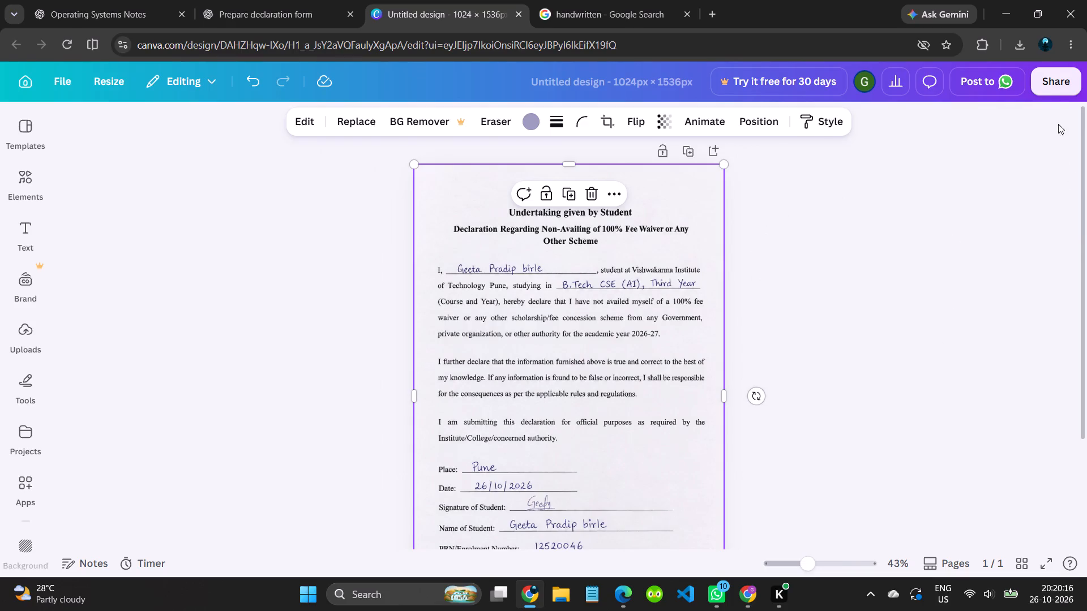
left_click(1055, 97)
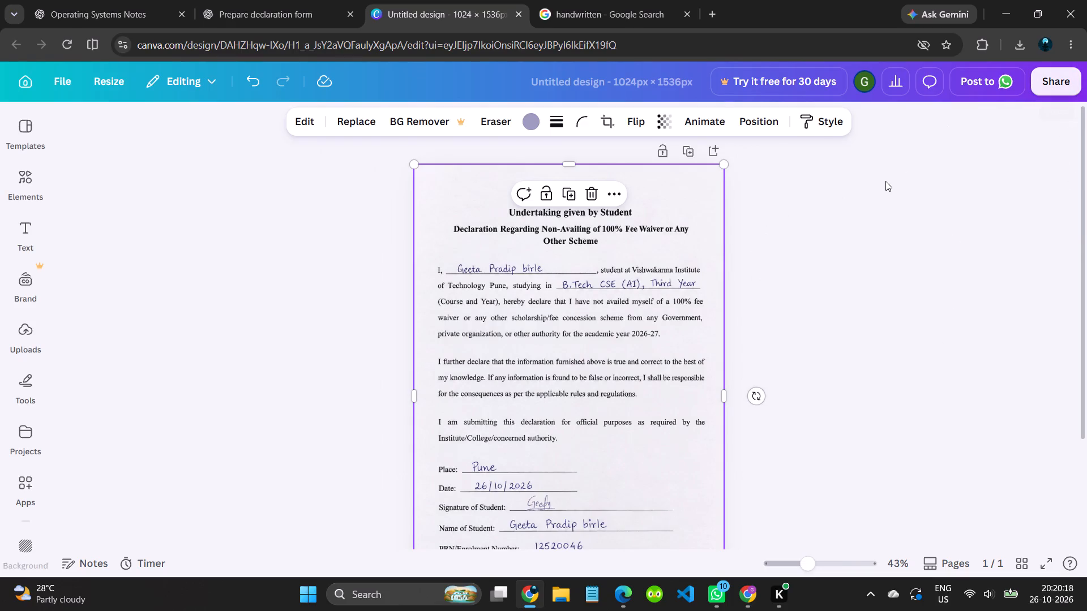
scroll(885, 181, "down", 2)
left_click(1035, 84)
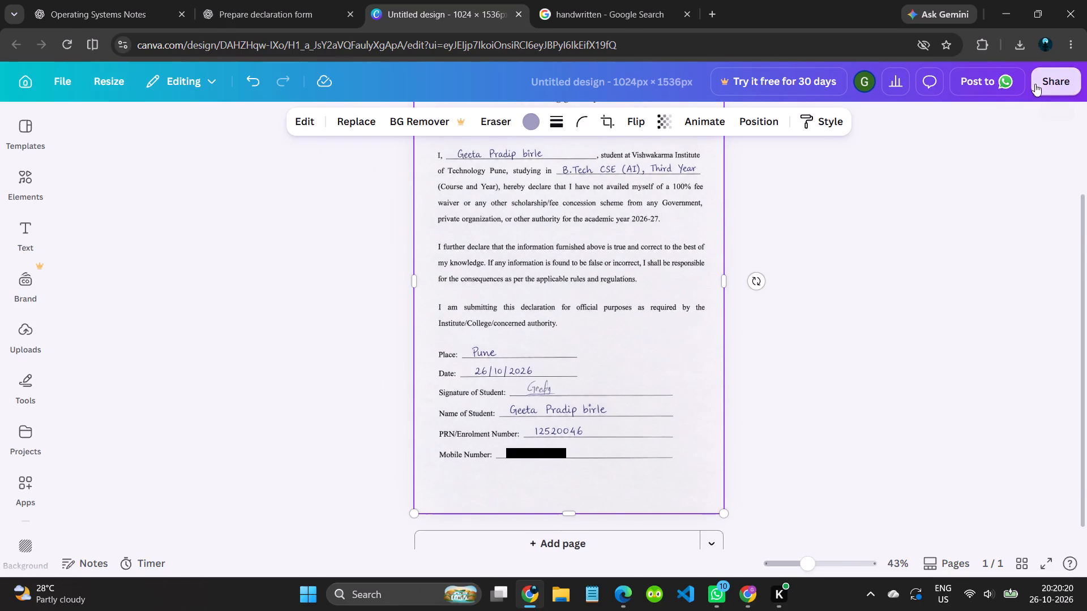